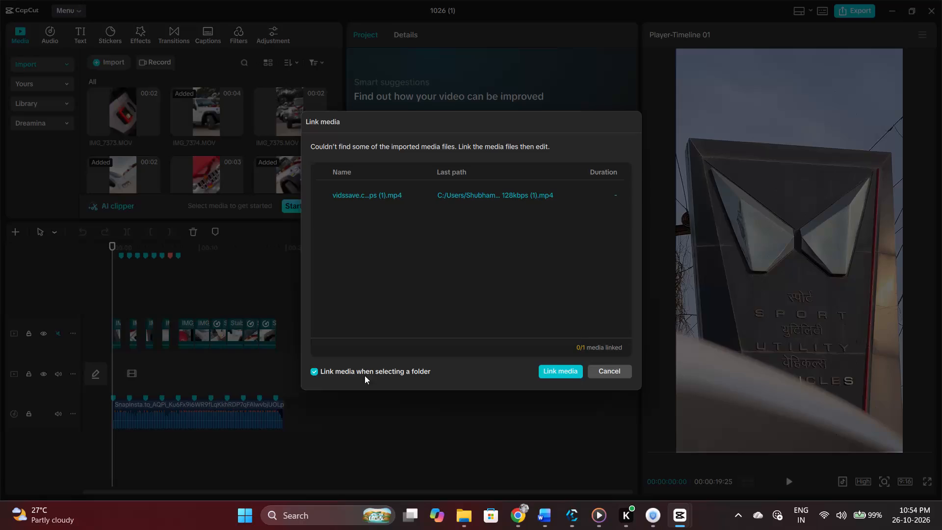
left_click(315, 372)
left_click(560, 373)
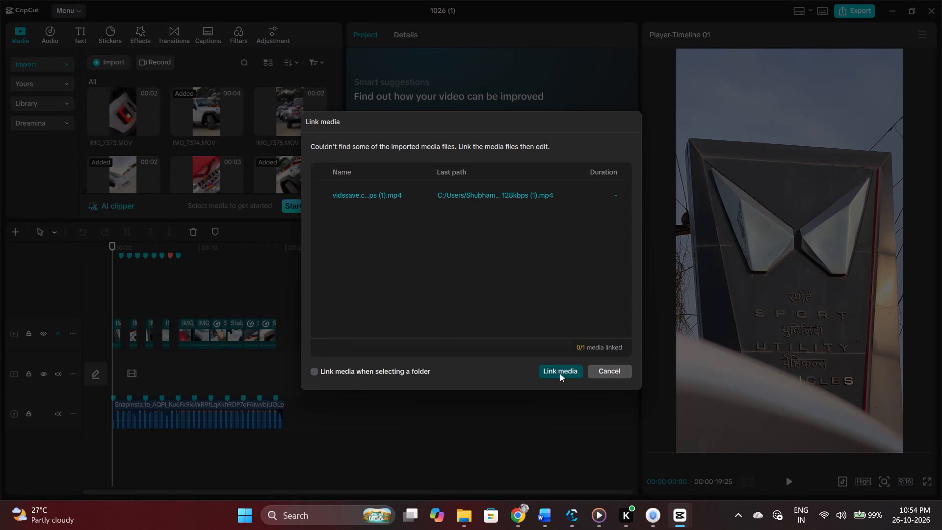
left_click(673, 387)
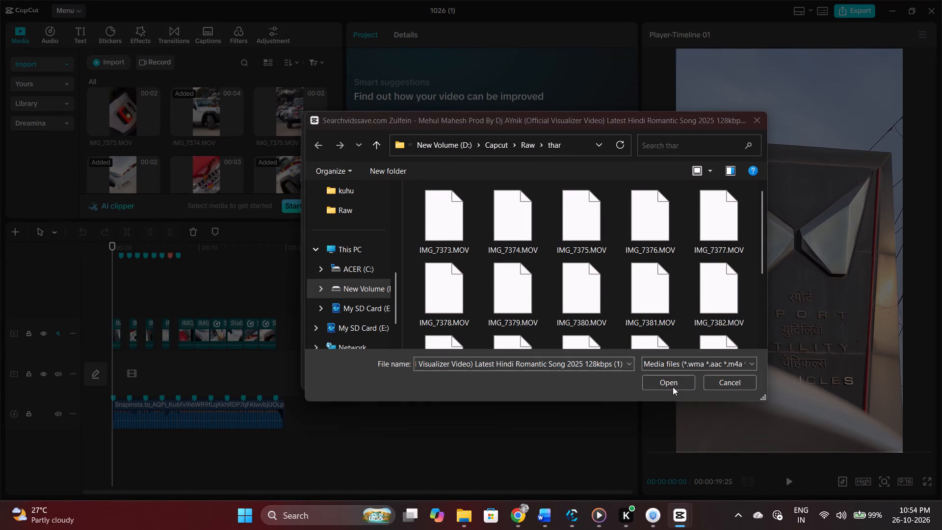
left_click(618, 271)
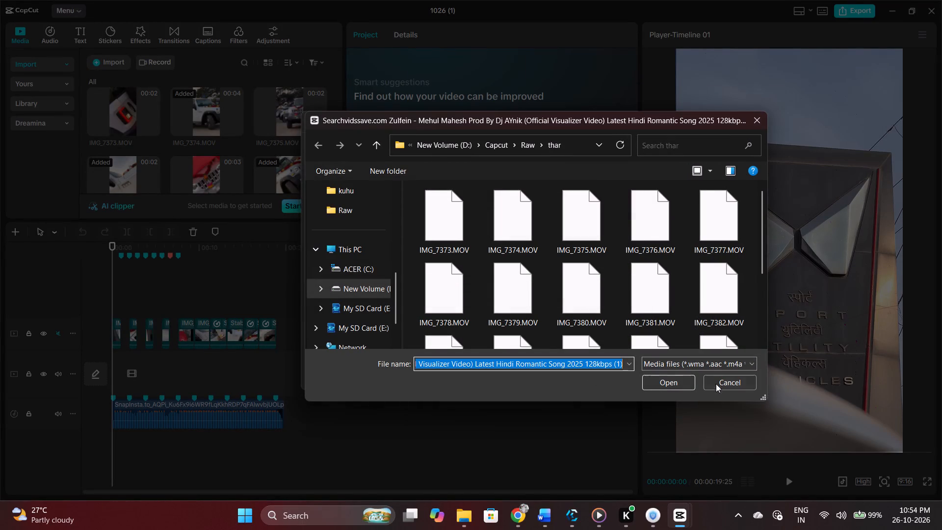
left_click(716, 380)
Dismiss the request to link the missing media file without relinking it.
left_click(619, 369)
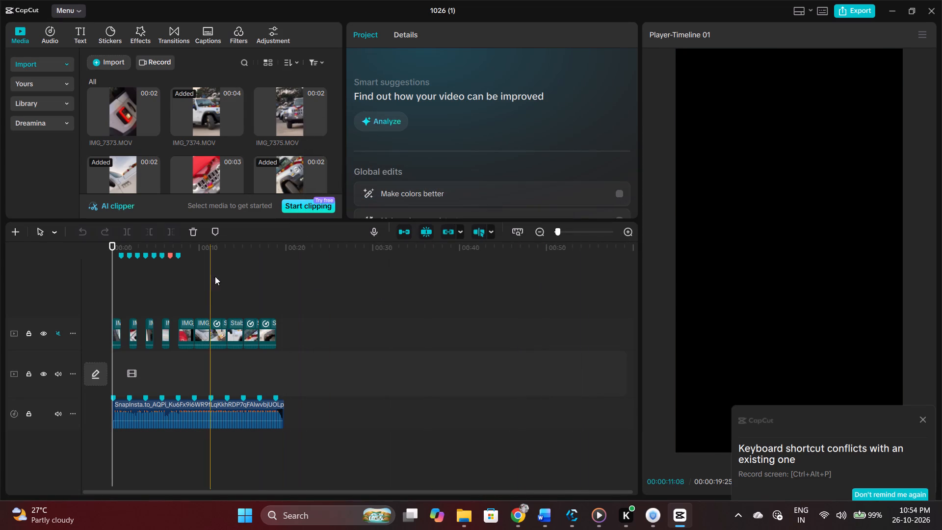
Delete the lost media item from the project's imported audio.
scroll(233, 124, "down", 8)
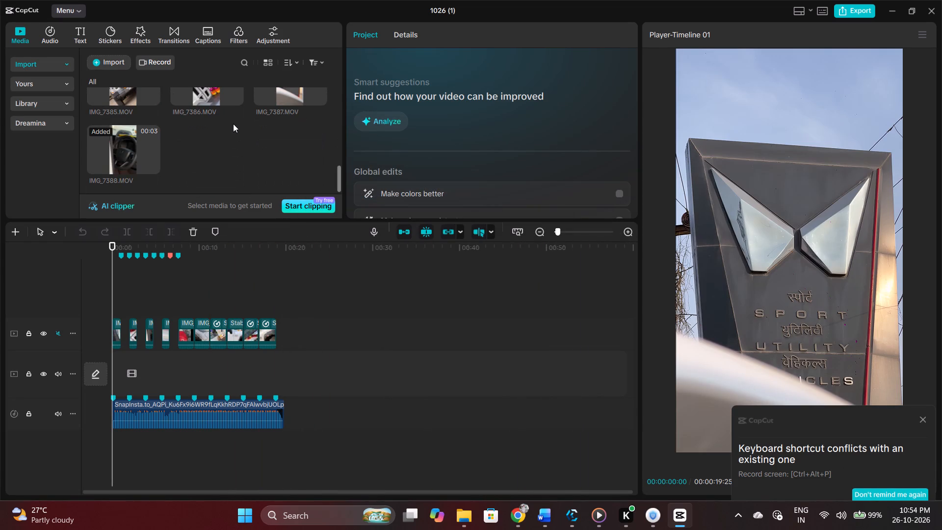
scroll(233, 124, "down", 4)
scroll(232, 128, "up", 3)
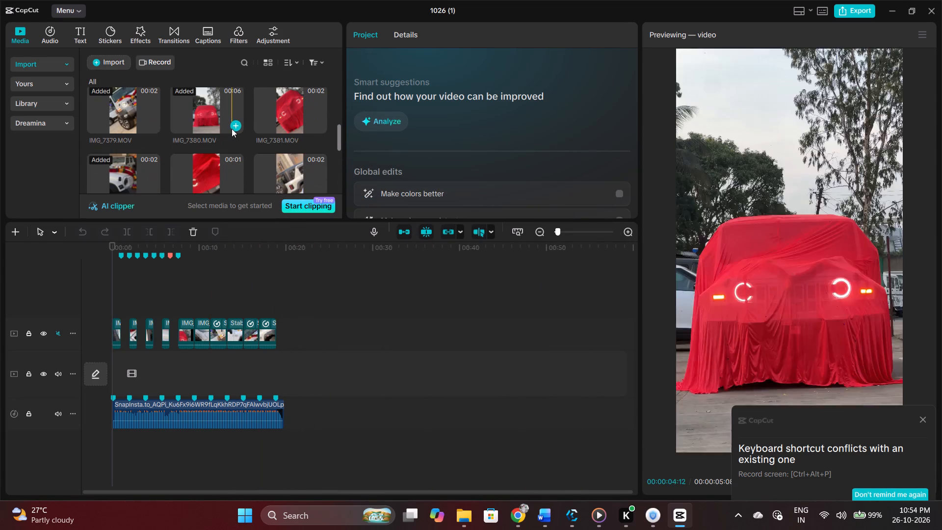
scroll(232, 129, "up", 8)
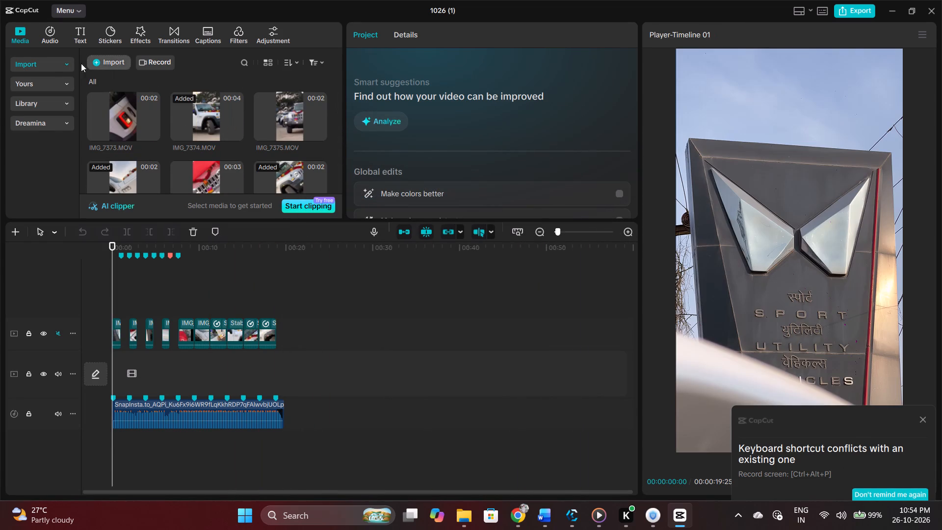
left_click(53, 37)
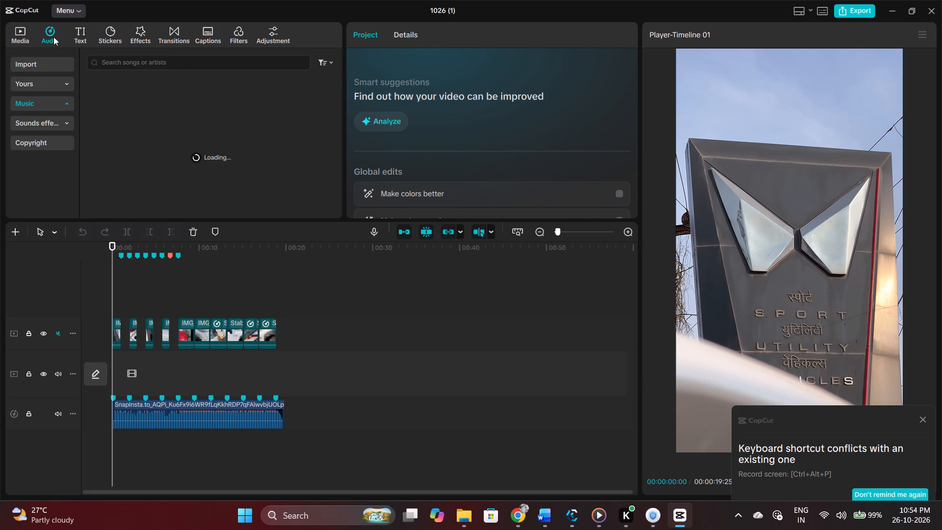
left_click(51, 58)
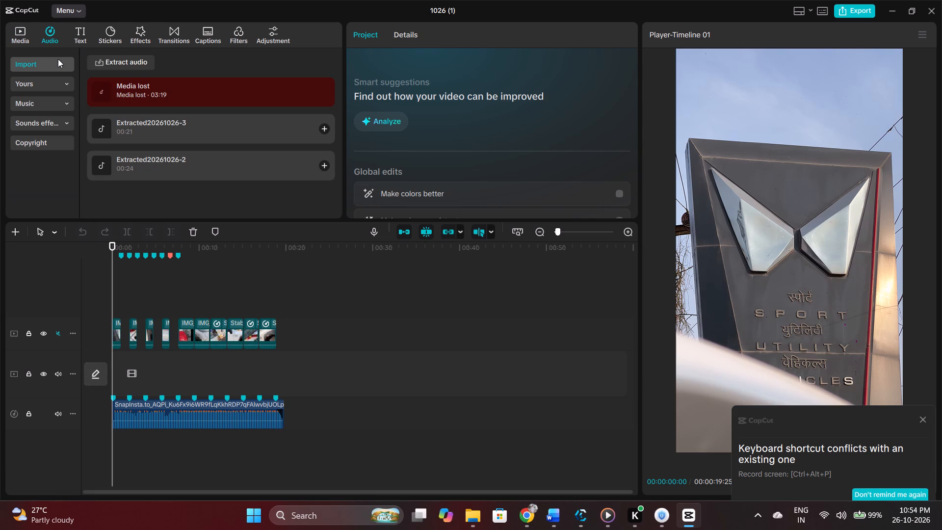
right_click(165, 87)
left_click(176, 98)
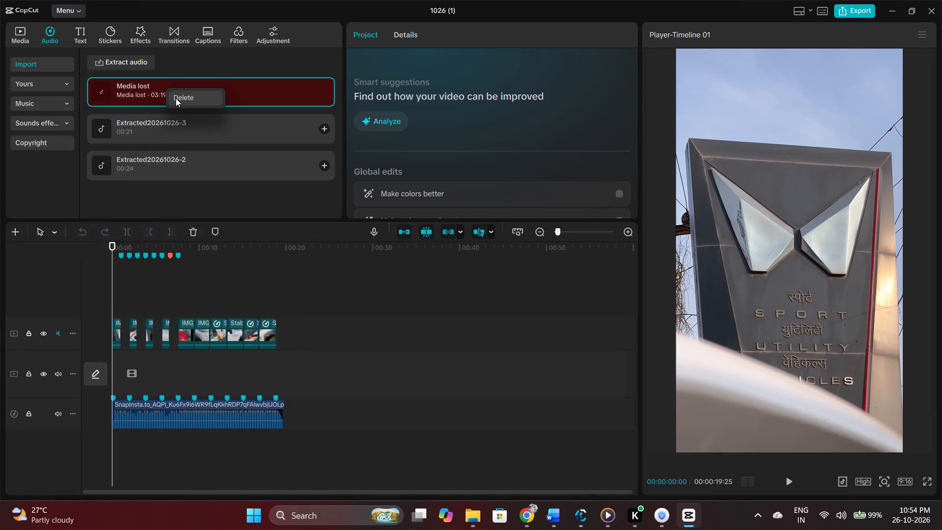
left_click(429, 289)
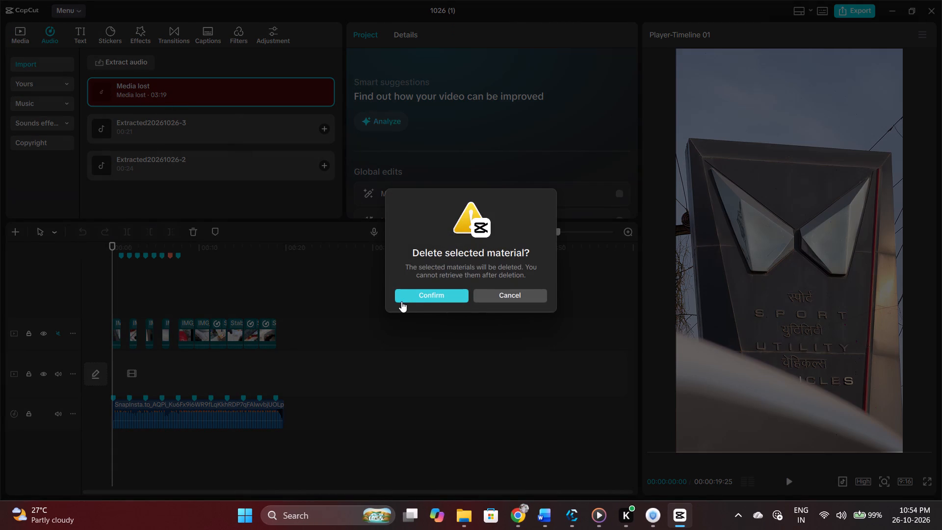
left_click(415, 299)
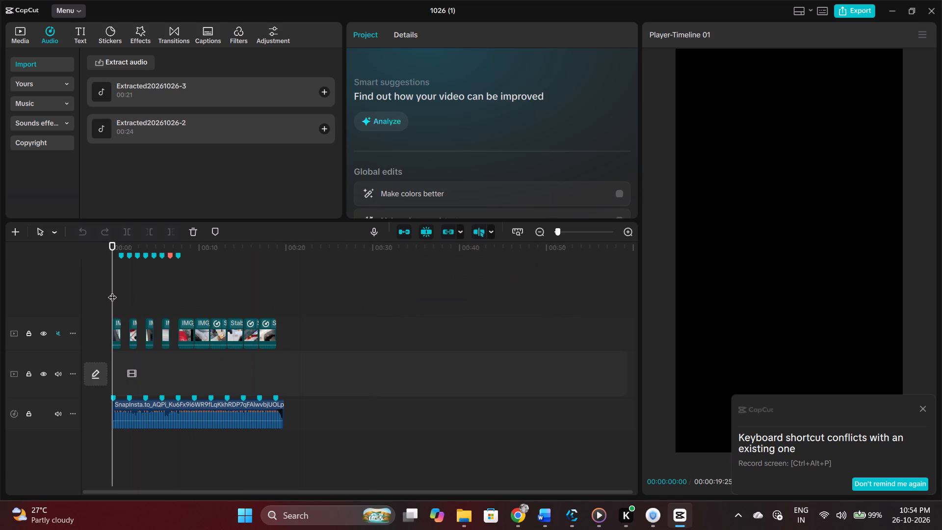
Play back the edit from the start to review it, and return the playhead to the beginning.
key("space")
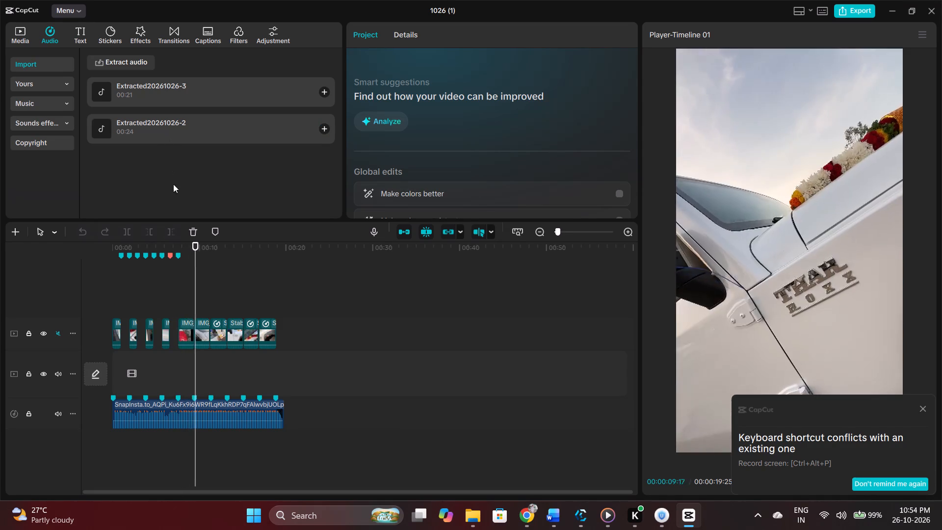
scroll(162, 265, "up", 10, "ctrl")
left_click(159, 293)
left_click_drag(159, 294, 58, 300)
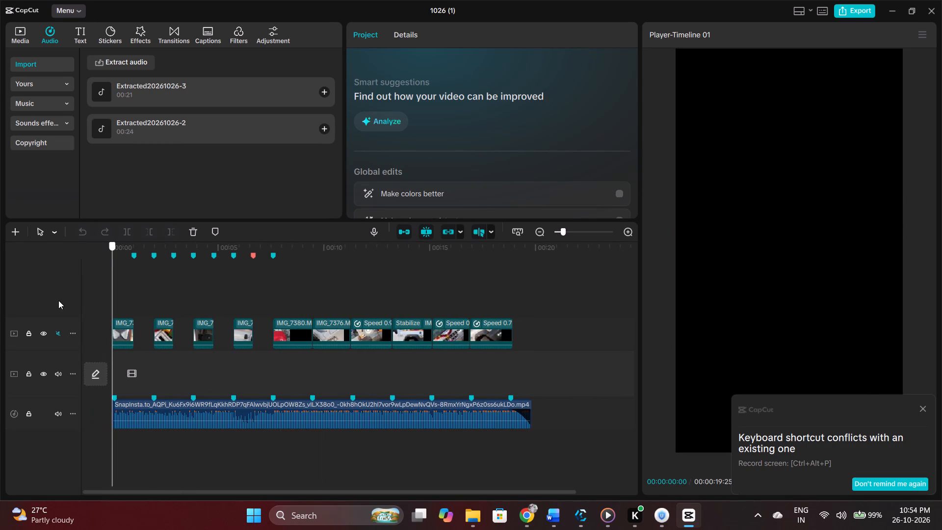
left_click_drag(58, 300, 56, 301)
Search the video effects for "shak" and dismiss the shortcut conflict notice.
left_click(144, 32)
left_click(156, 61)
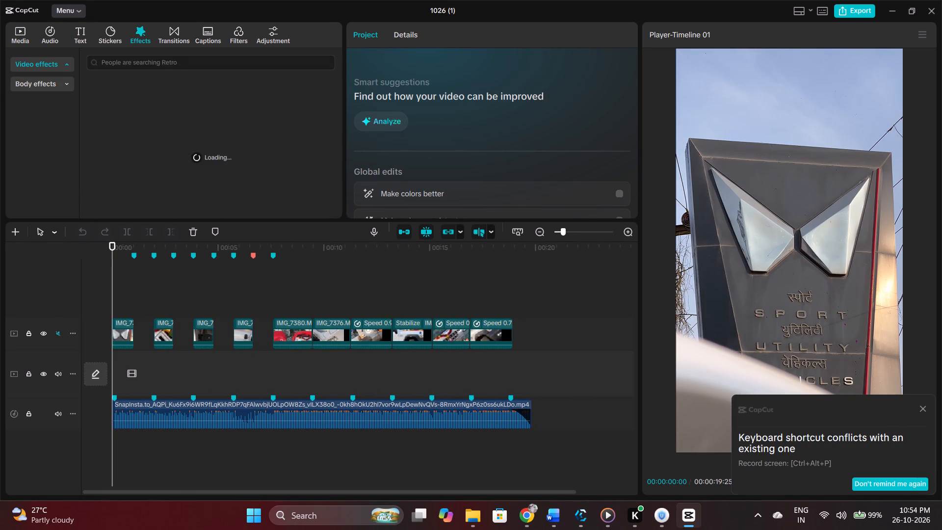
type("shak")
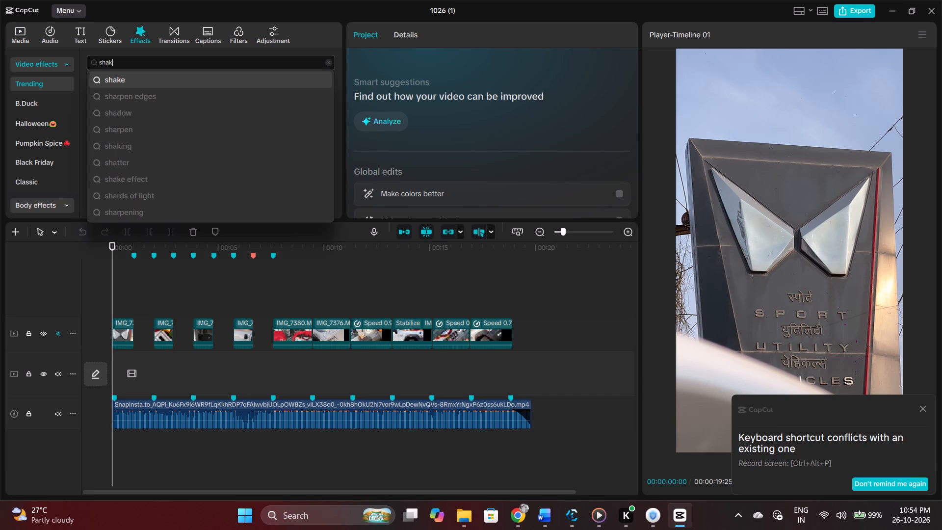
key("Return")
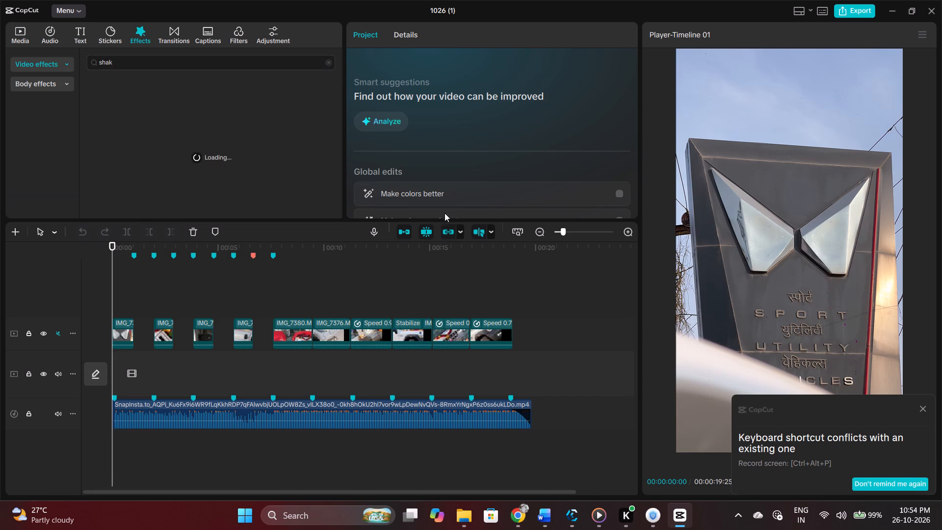
left_click(924, 408)
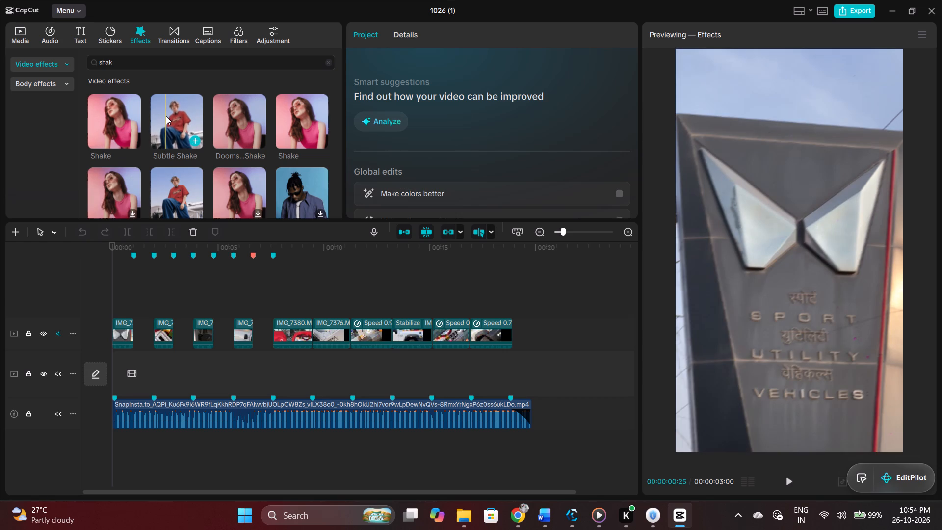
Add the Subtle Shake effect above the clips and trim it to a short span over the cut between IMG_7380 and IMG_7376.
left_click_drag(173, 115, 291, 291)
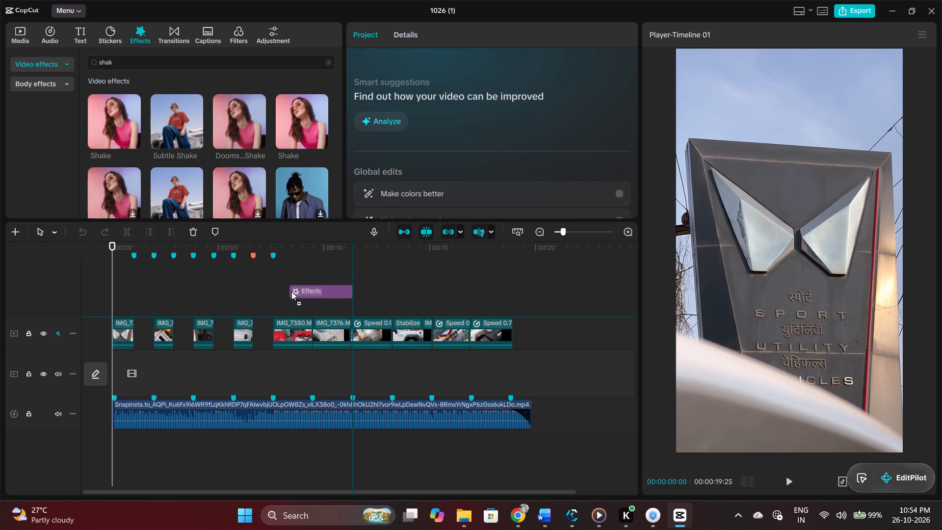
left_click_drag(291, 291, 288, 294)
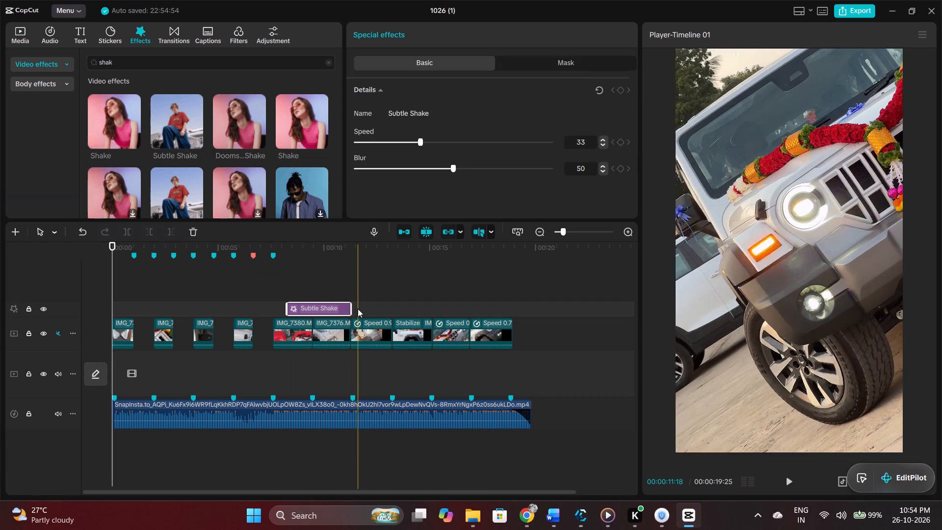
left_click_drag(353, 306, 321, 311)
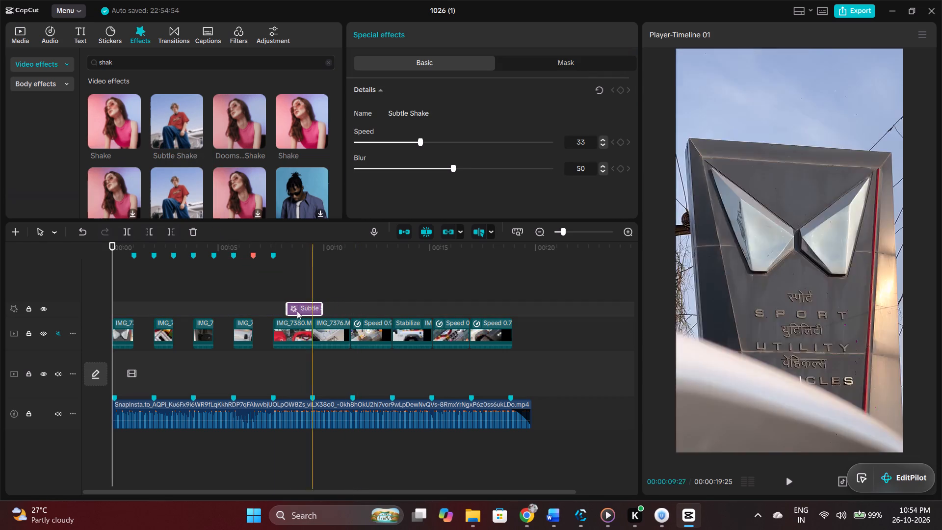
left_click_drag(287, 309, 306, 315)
Play back the edit through the Subtle Shake effect to check it.
left_click(270, 306)
key("space")
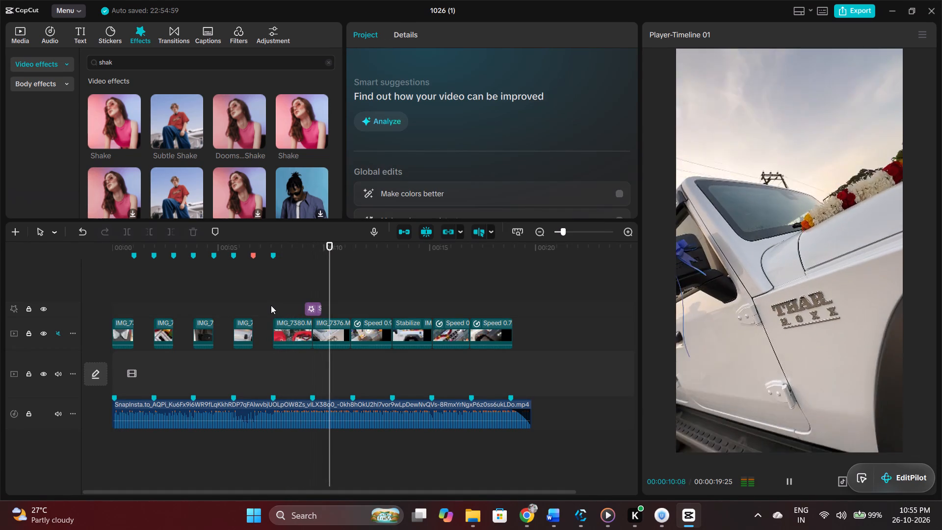
key("space")
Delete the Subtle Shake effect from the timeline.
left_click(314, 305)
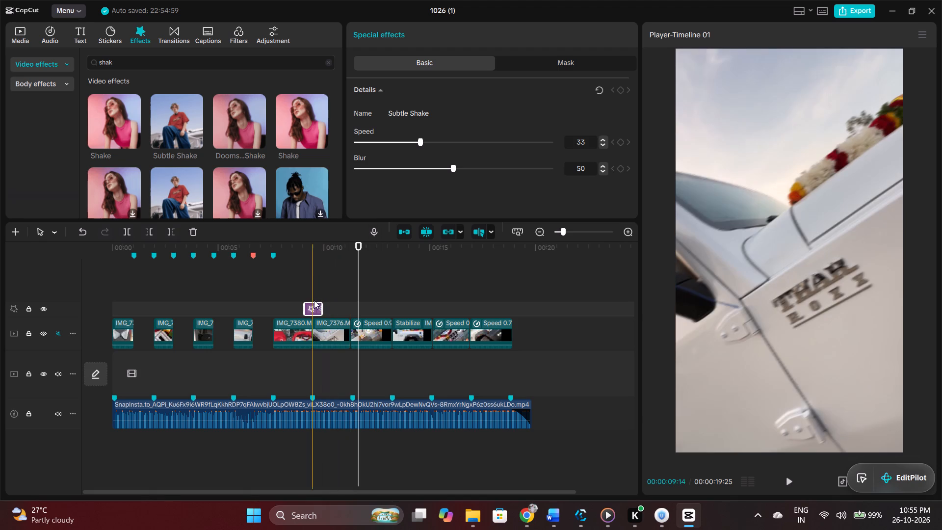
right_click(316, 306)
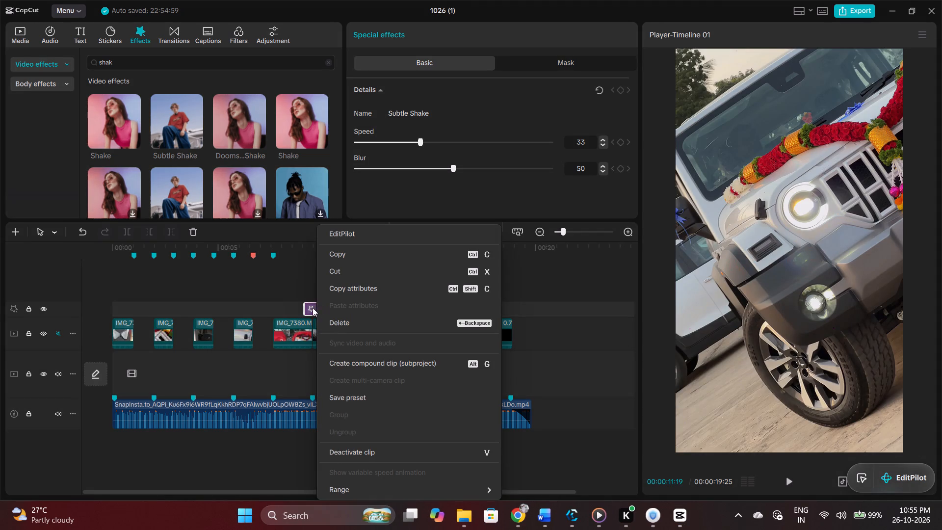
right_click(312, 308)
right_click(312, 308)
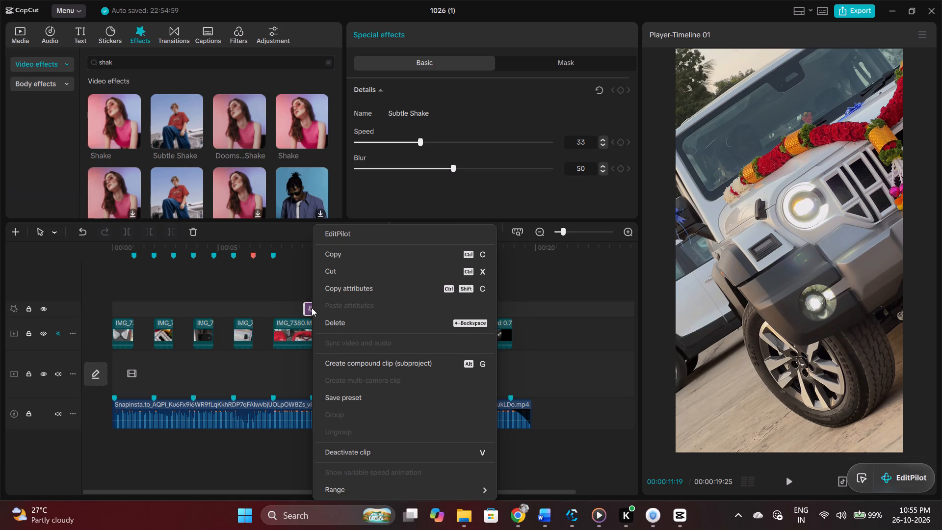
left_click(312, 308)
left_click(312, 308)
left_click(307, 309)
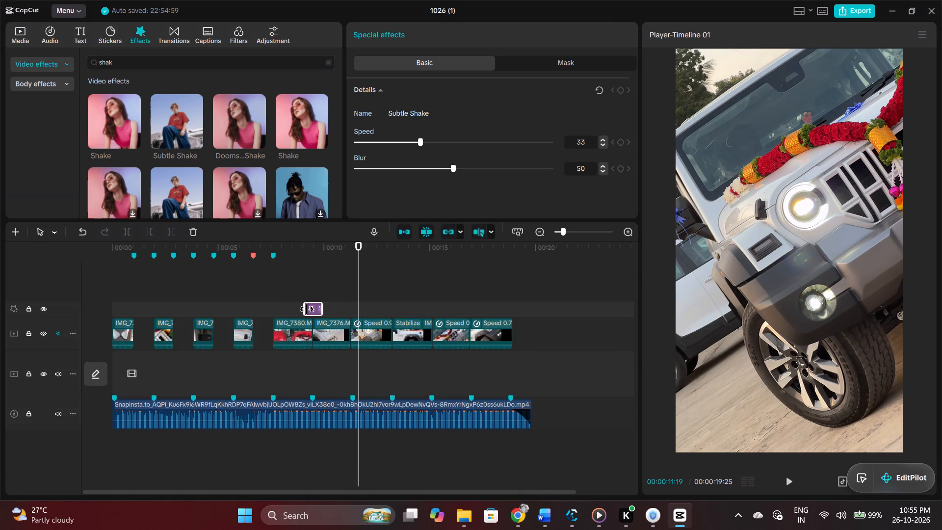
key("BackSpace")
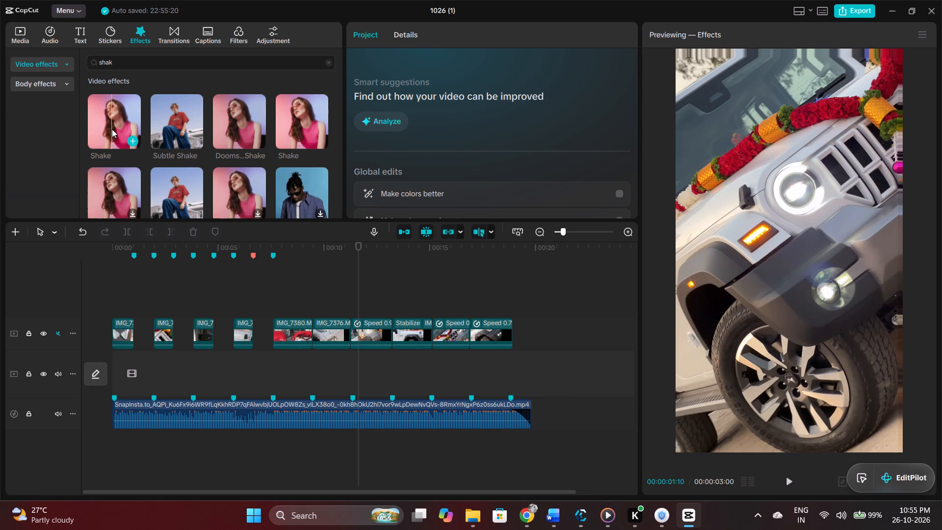
Add the Shake effect on a track above the IMG_7380 and IMG_7376 clips.
left_click_drag(112, 129, 280, 307)
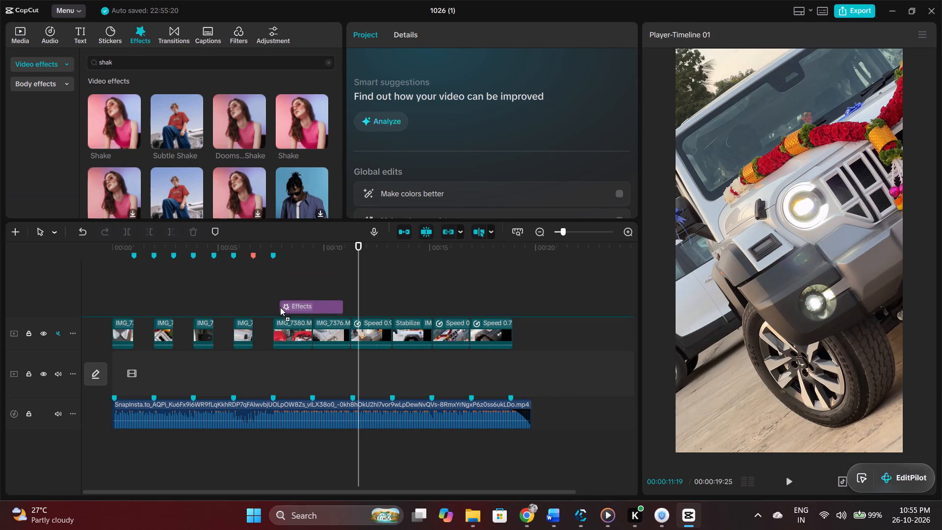
left_click_drag(280, 307, 286, 305)
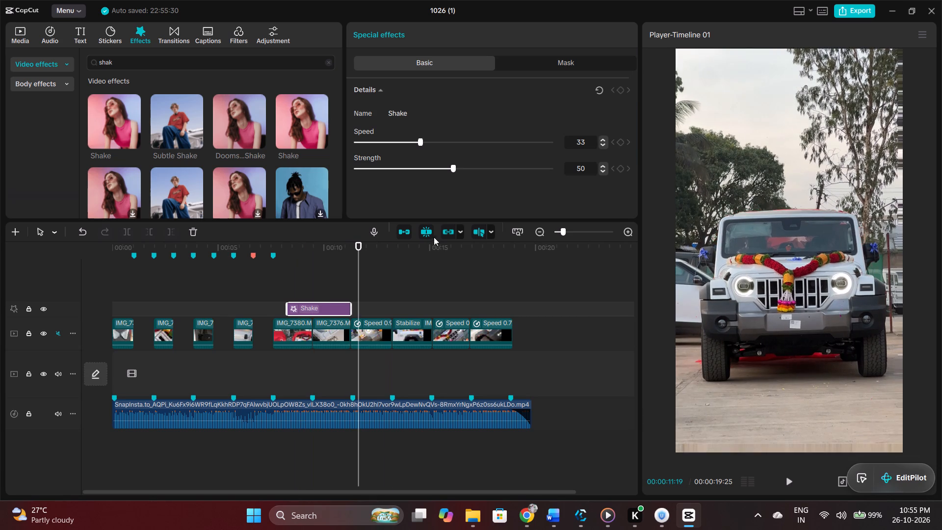
left_click(476, 232)
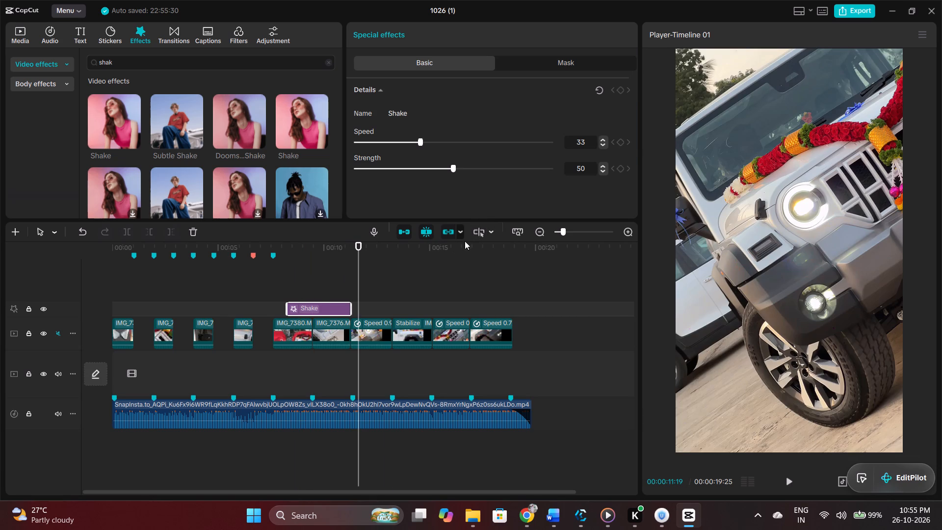
left_click(476, 234)
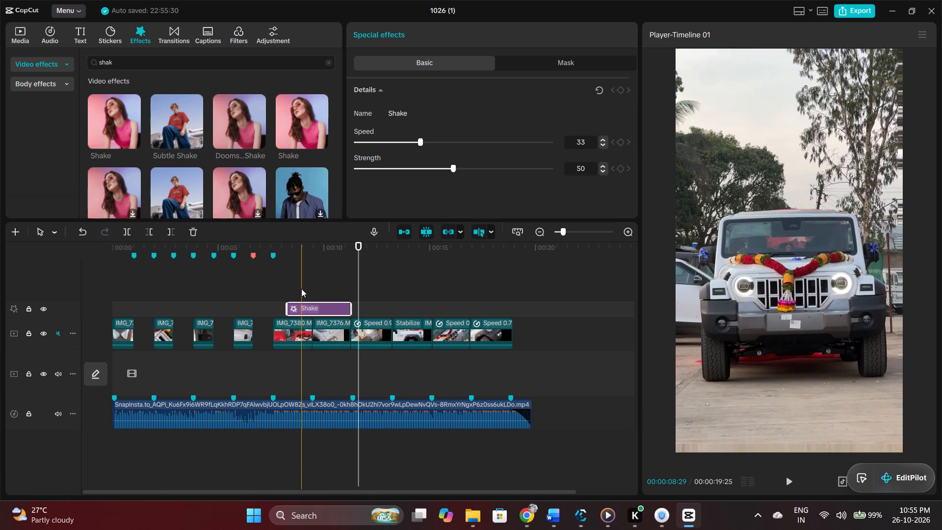
Add a timeline marker at 00:00:08:26, over the IMG_7380 clip, and colour it purple.
left_click(300, 290)
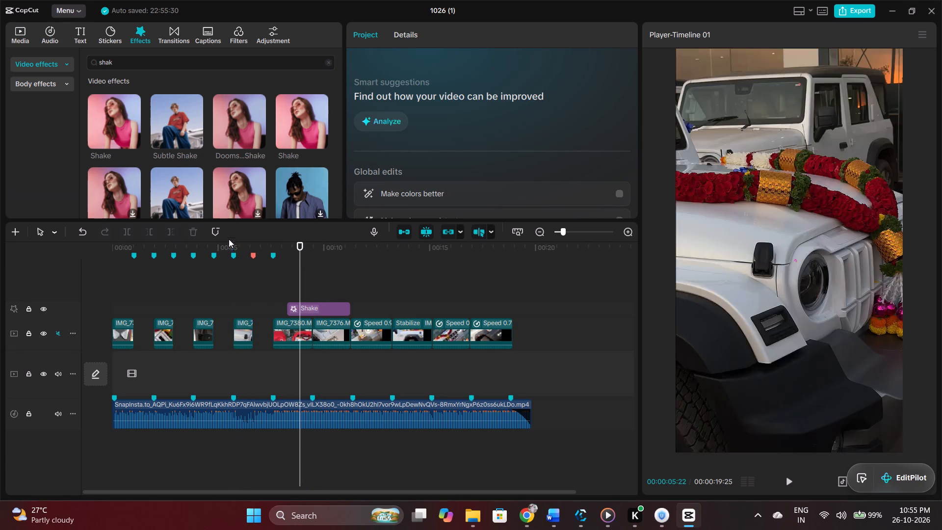
left_click(216, 231)
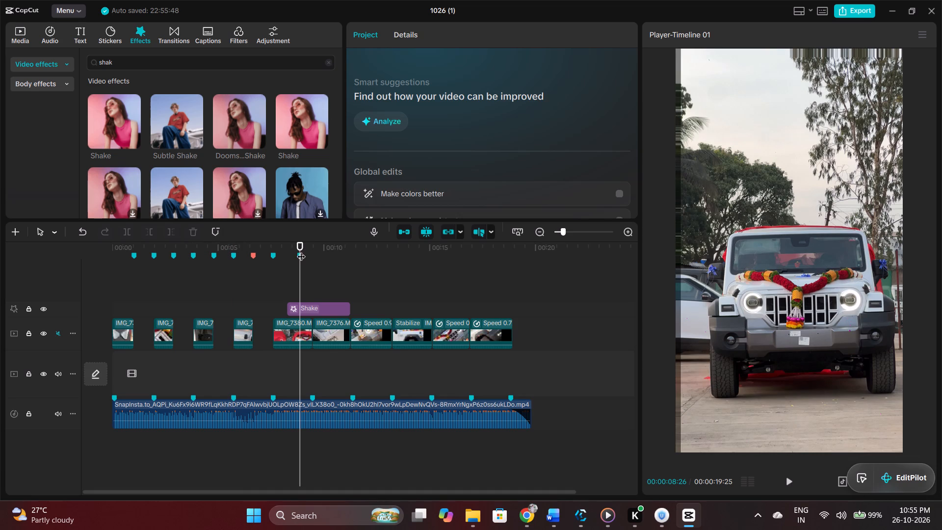
double_click(301, 251)
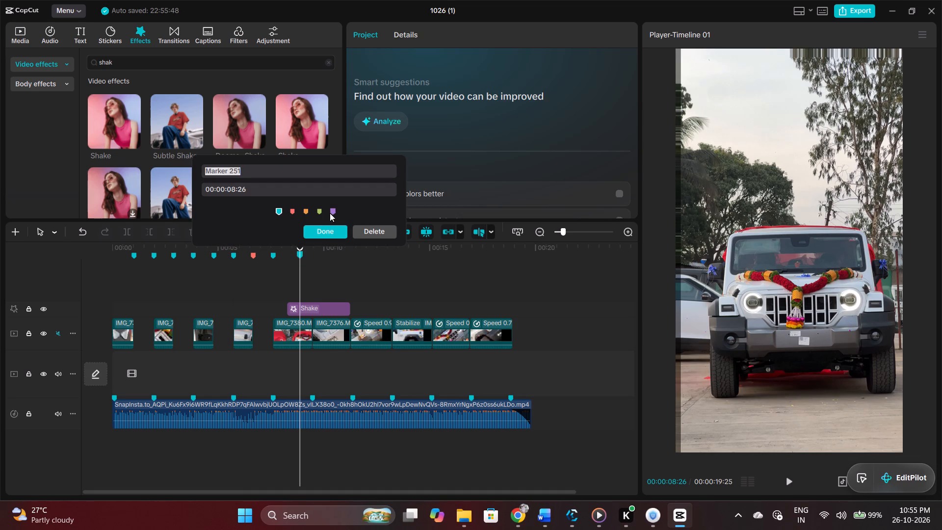
left_click(330, 213)
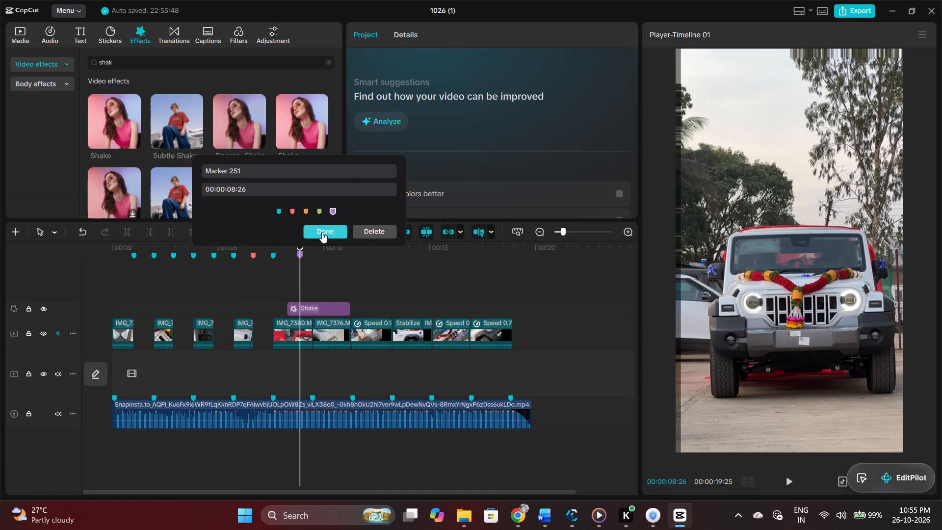
left_click(322, 232)
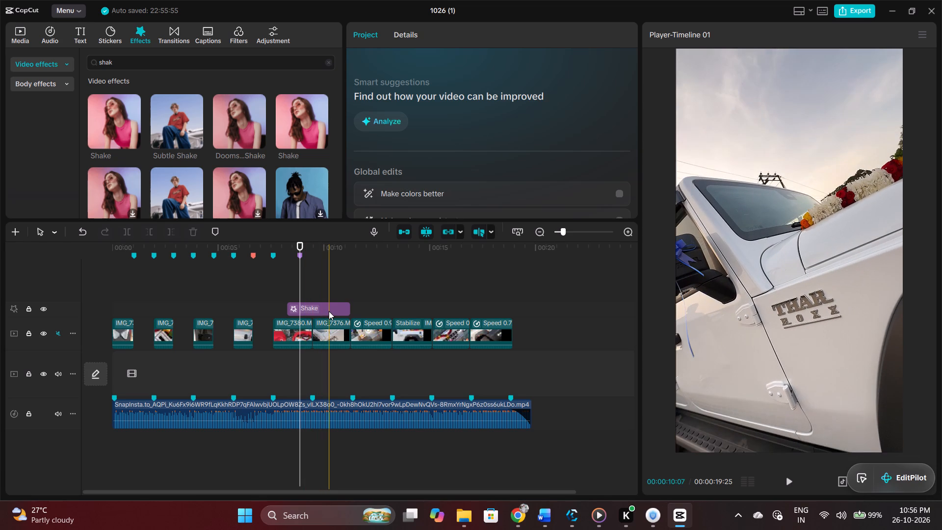
Add a second timeline marker at 00:00:10:09, over the IMG_7376 clip, and colour it purple.
left_click(330, 311)
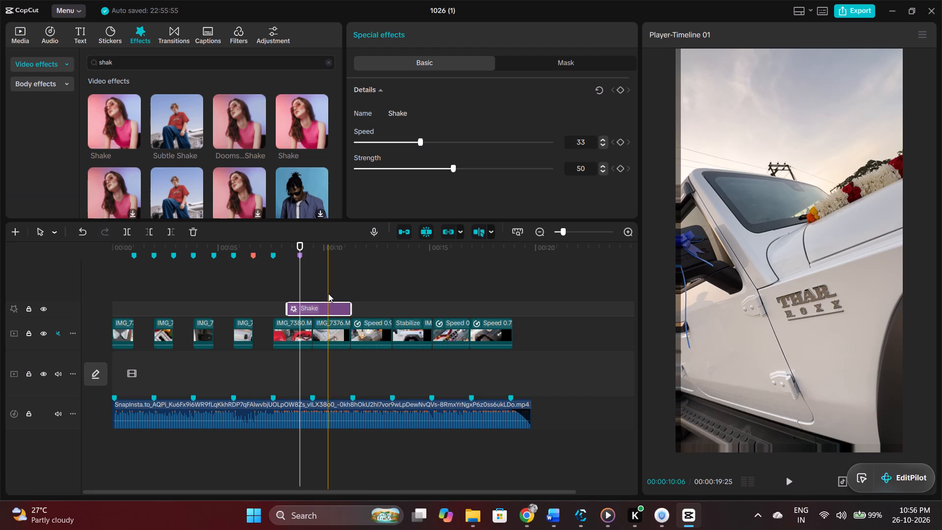
left_click(330, 292)
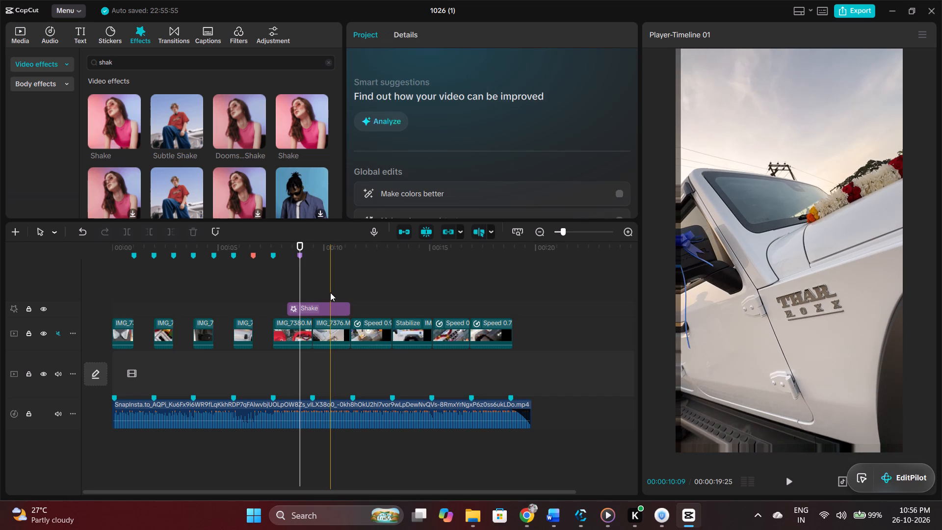
left_click(216, 232)
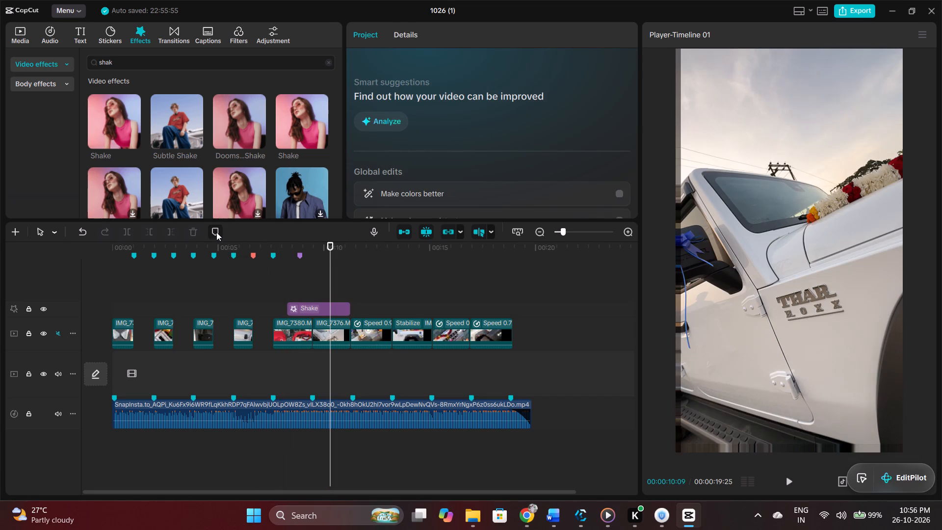
double_click(332, 255)
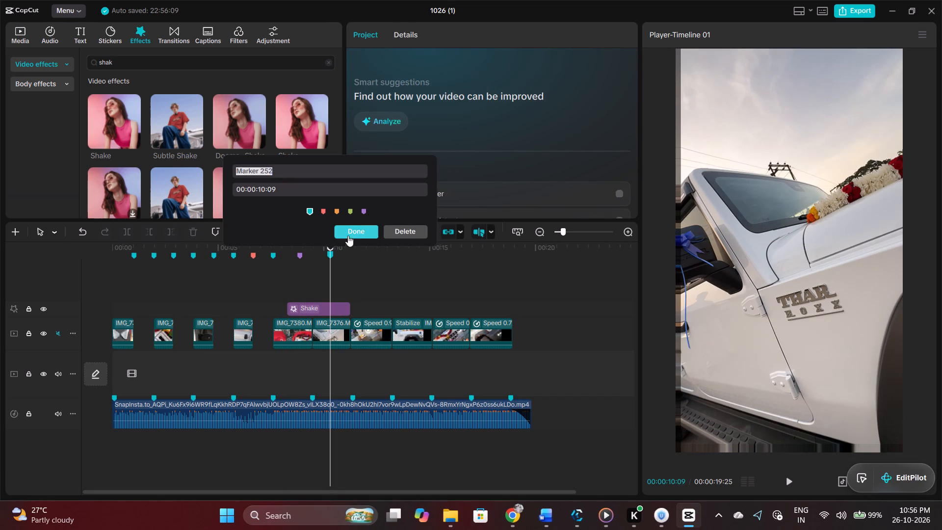
left_click(366, 210)
left_click(366, 228)
Keyframe all Shake effect settings at 00:00:09:05, with Speed at 100 and Strength at 5.
left_click(319, 278)
left_click_drag(318, 278, 312, 280)
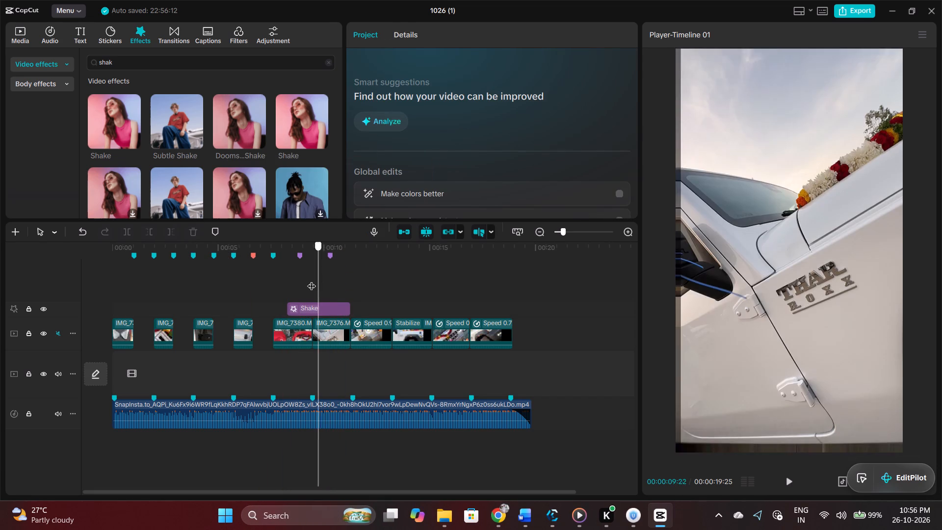
left_click_drag(312, 280, 277, 284)
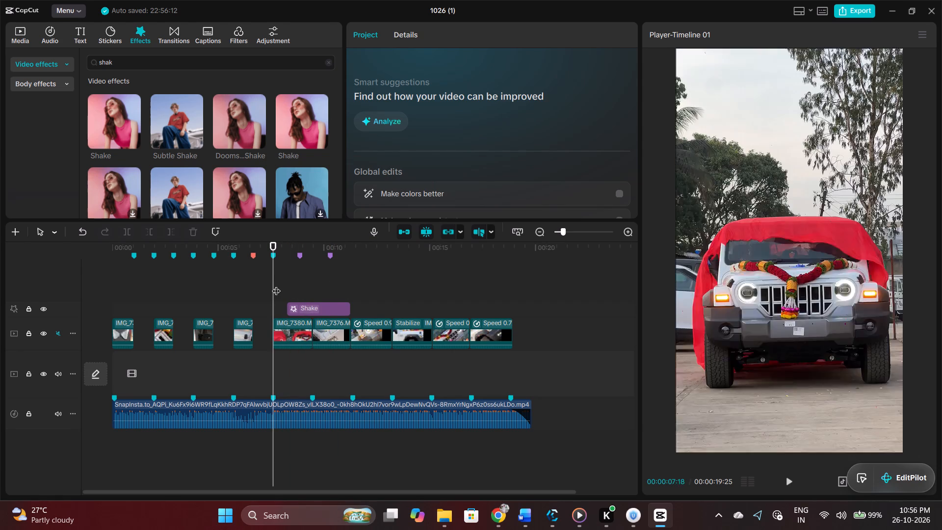
left_click(306, 298)
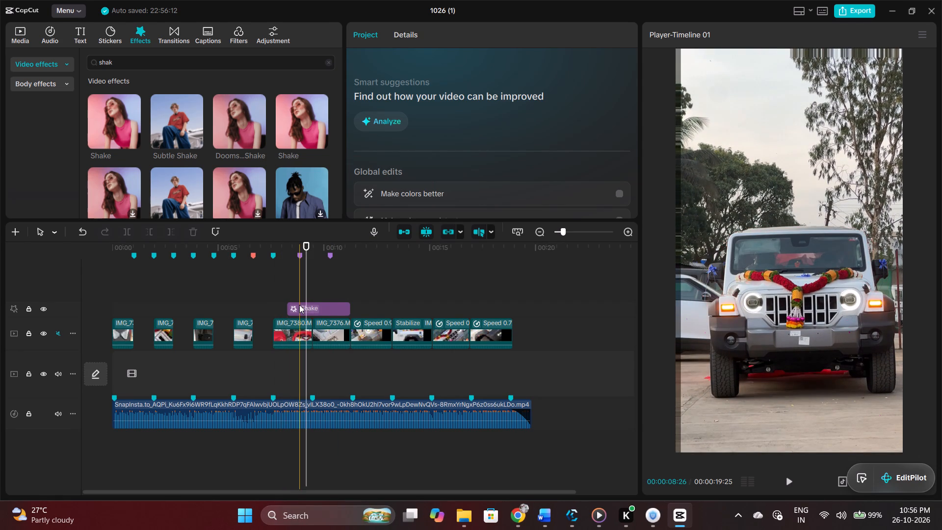
left_click(299, 305)
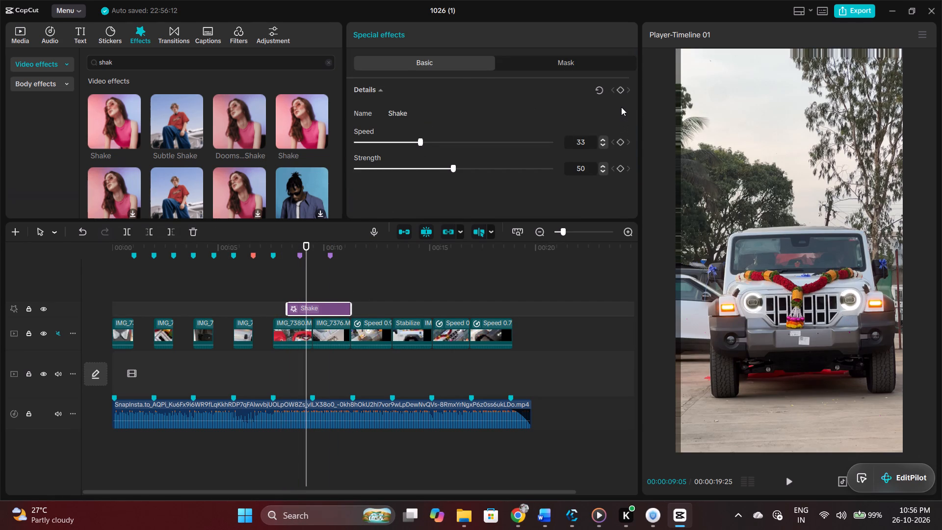
left_click(621, 92)
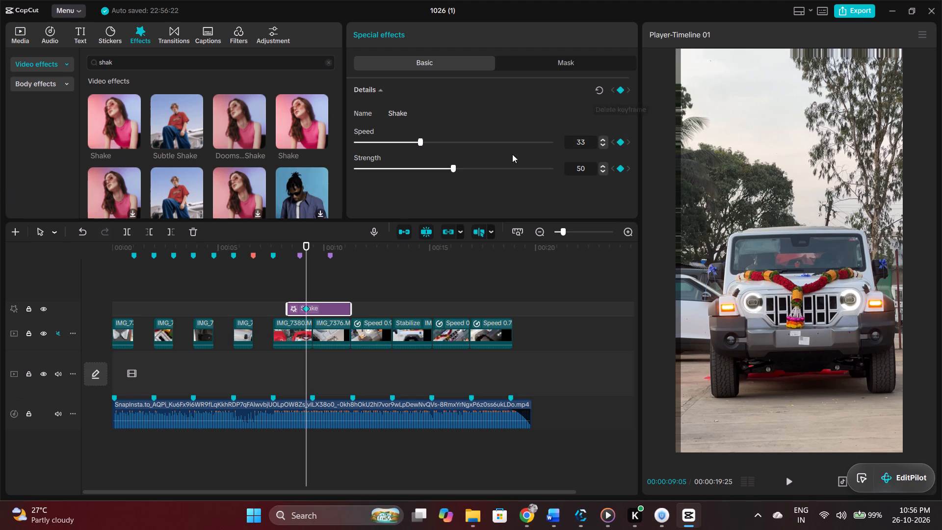
left_click_drag(421, 142, 559, 154)
left_click_drag(453, 168, 422, 168)
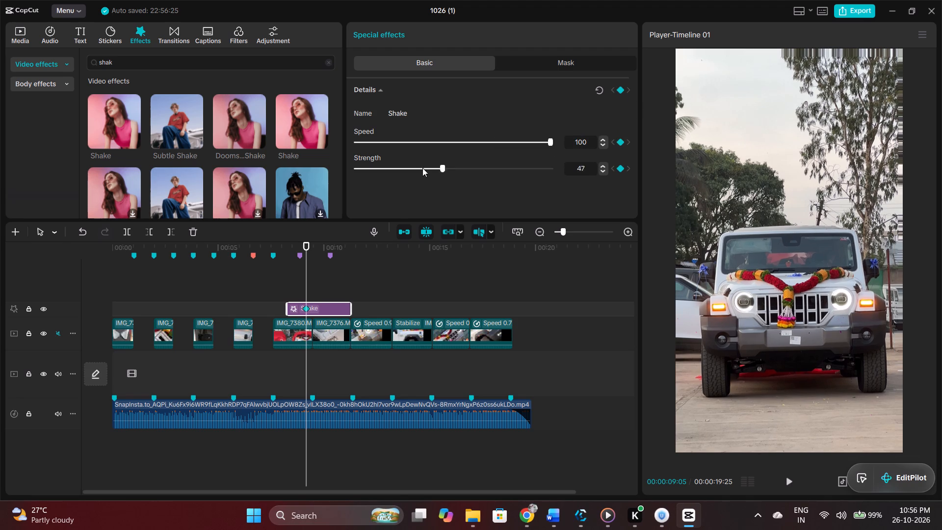
left_click_drag(422, 168, 366, 170)
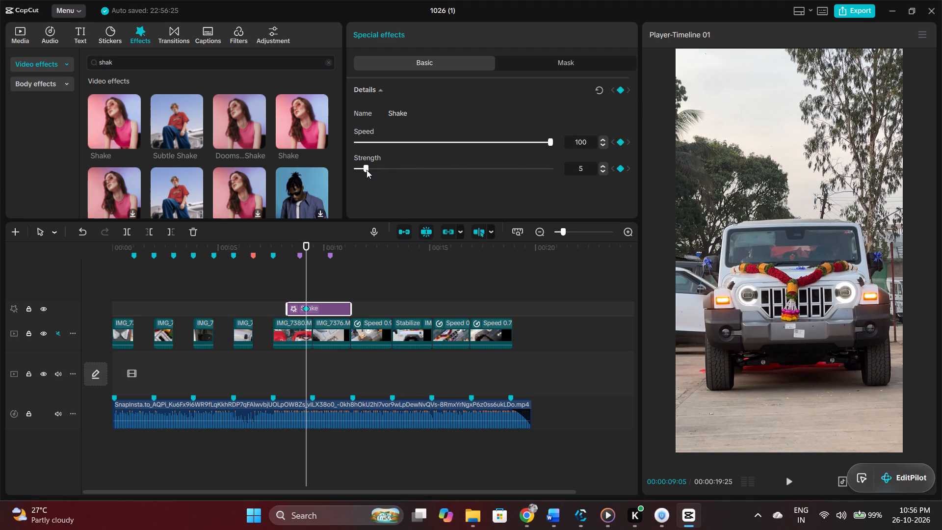
Set the Shake effect's Strength to 0 at the second purple marker, 00:00:10:09.
left_click(329, 280)
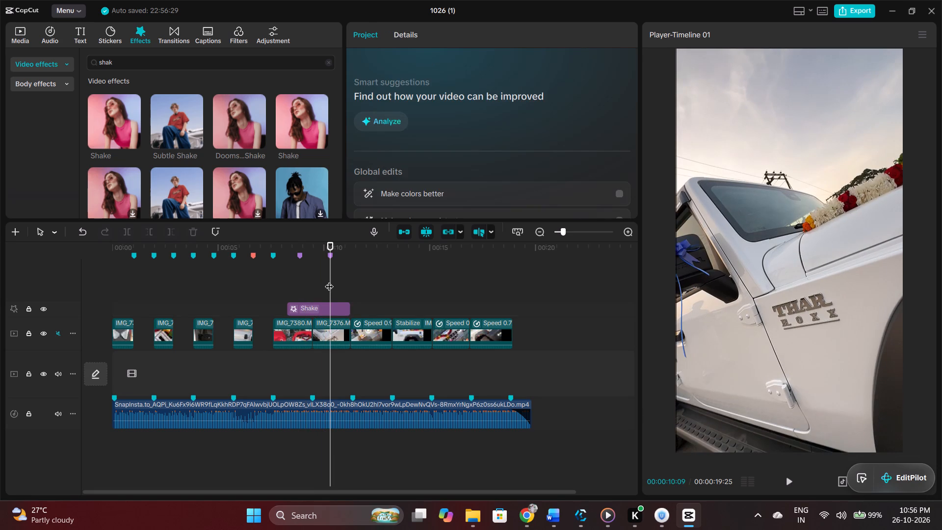
left_click(335, 309)
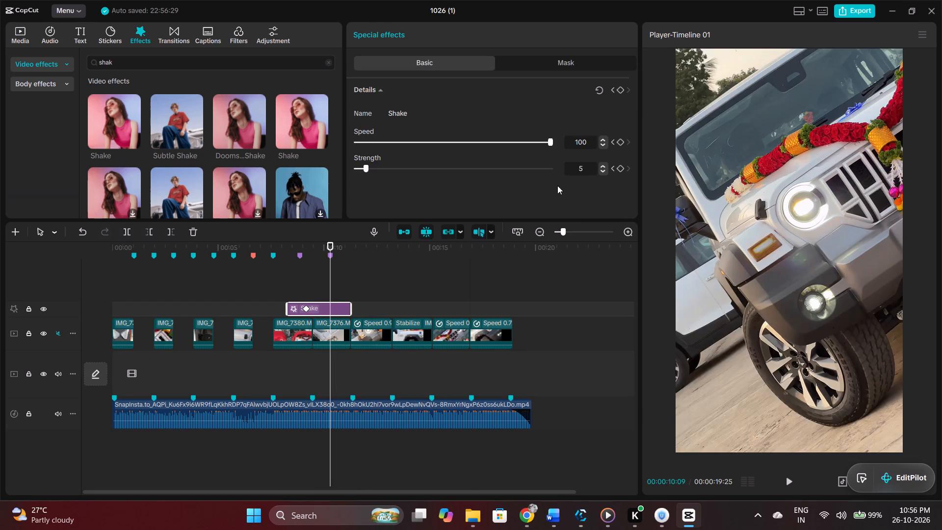
left_click_drag(366, 171, 342, 171)
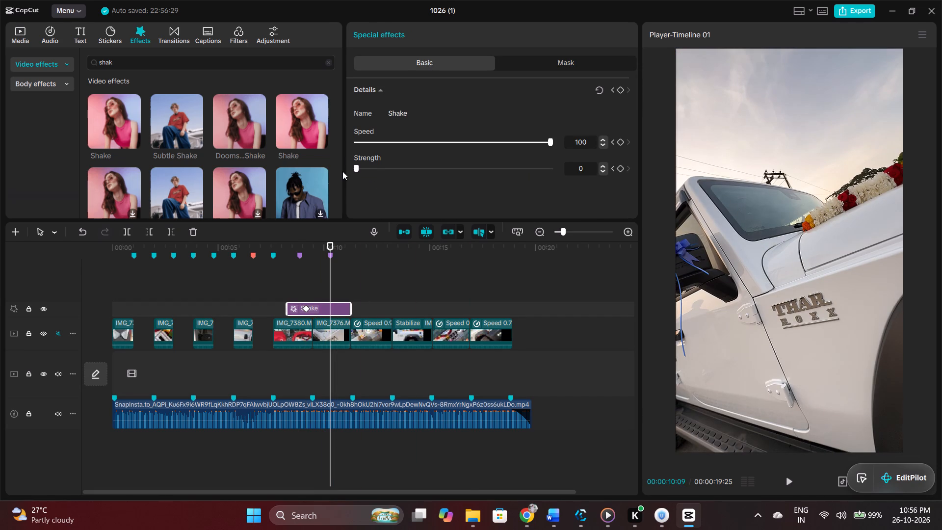
Trim the Shake effect so it starts at its first keyframe and ends at the second purple marker.
left_click_drag(348, 309, 334, 313)
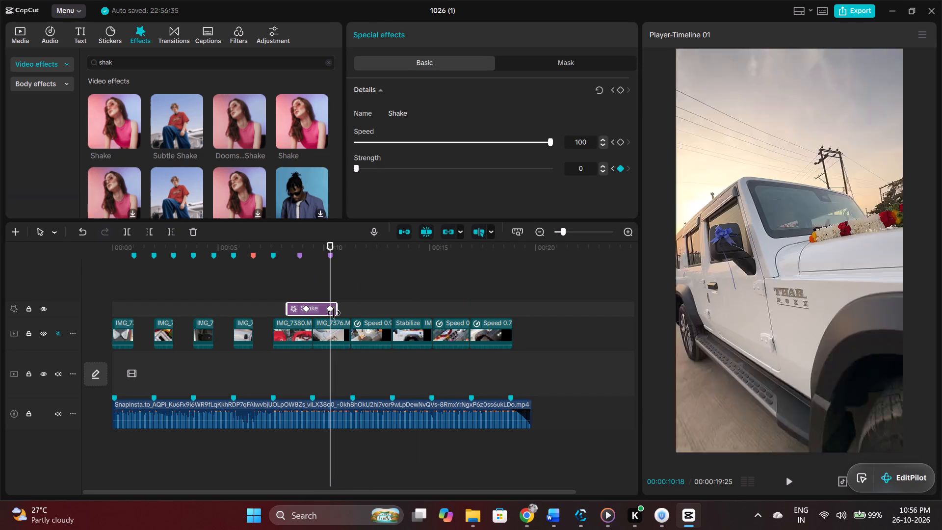
left_click_drag(334, 313, 331, 314)
left_click_drag(288, 310, 298, 316)
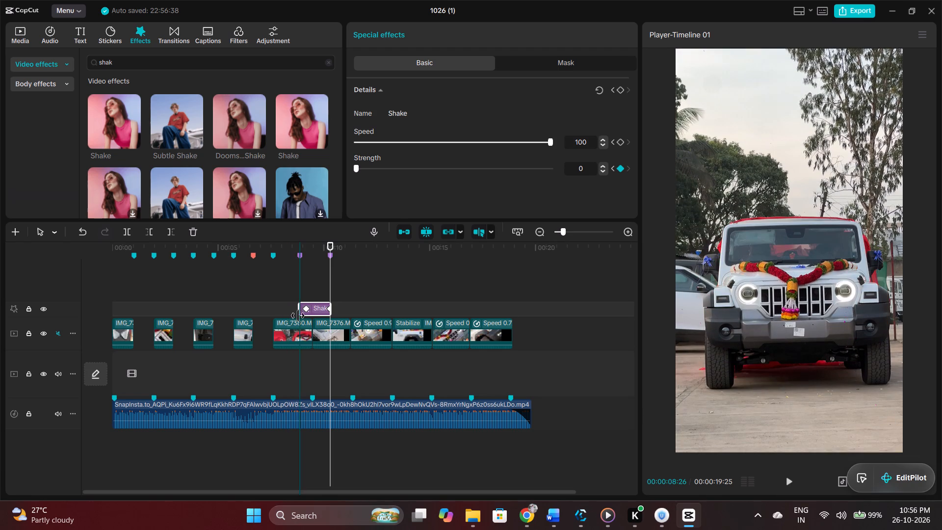
left_click_drag(298, 316, 306, 321)
Play back the edit through the trimmed Shake effect to check it.
left_click(285, 307)
key("space")
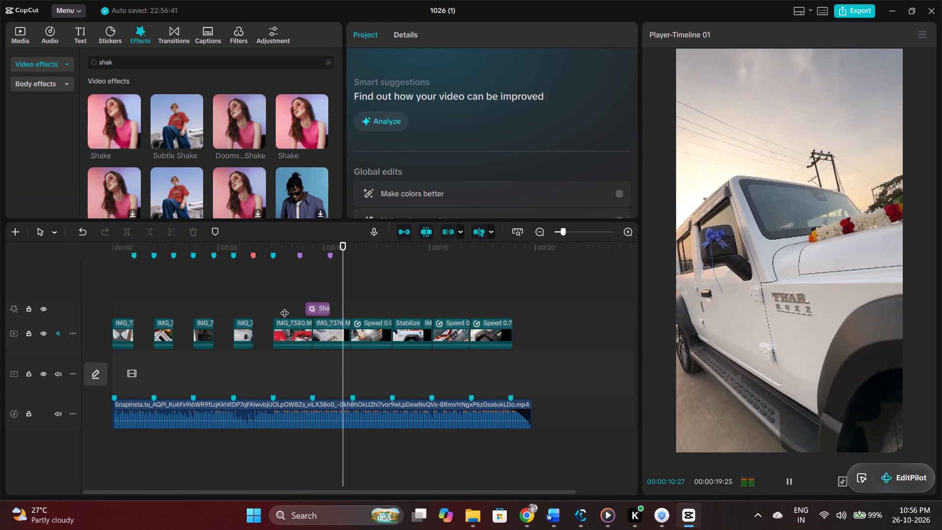
Stop the playback of the edit once it has passed the Shake effect.
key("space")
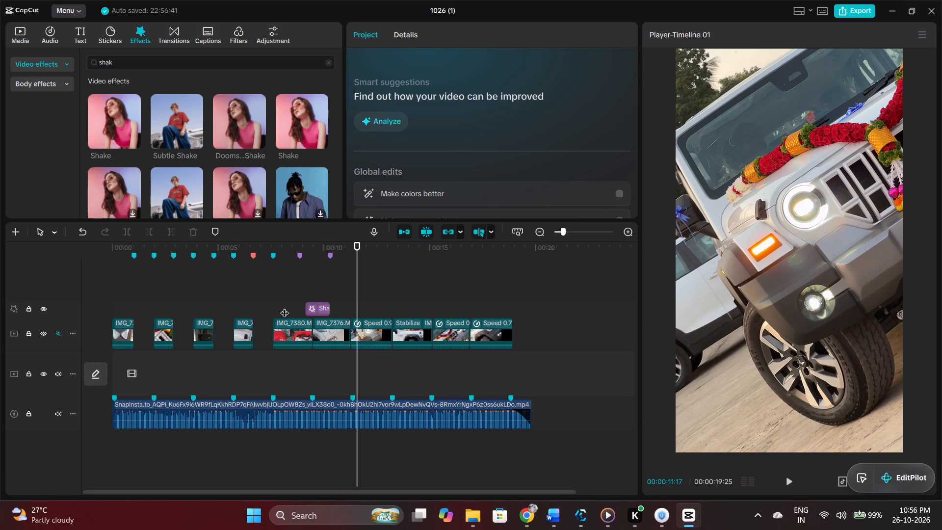
Find the Oblique Blur video effect and add it on a new track above the Shake effect, starting slightly before the first purple marker.
left_click(128, 65)
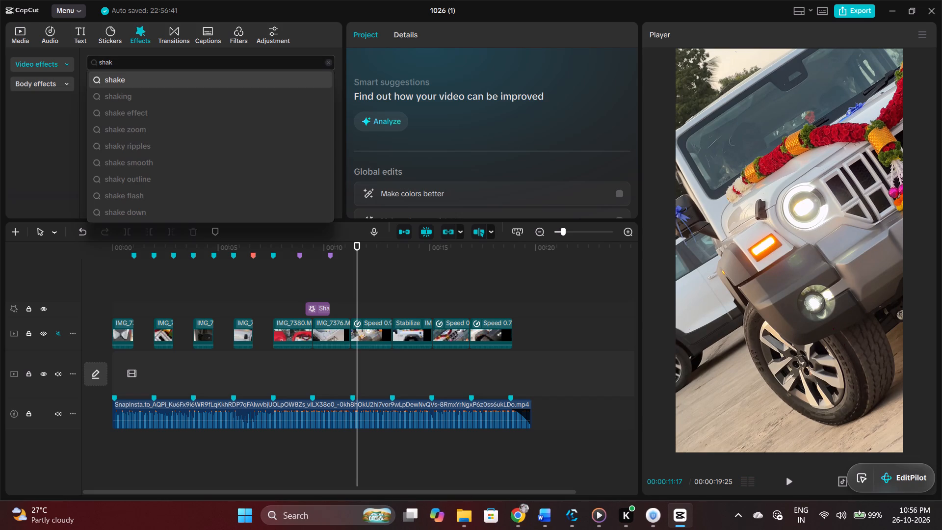
key("BackSpace")
key("BackSpace")
key("BackSpace")
key("BackSpace")
key("BackSpace")
key("BackSpace")
key("BackSpace")
key("BackSpace")
key("BackSpace")
key("BackSpace")
key("BackSpace")
key("BackSpace")
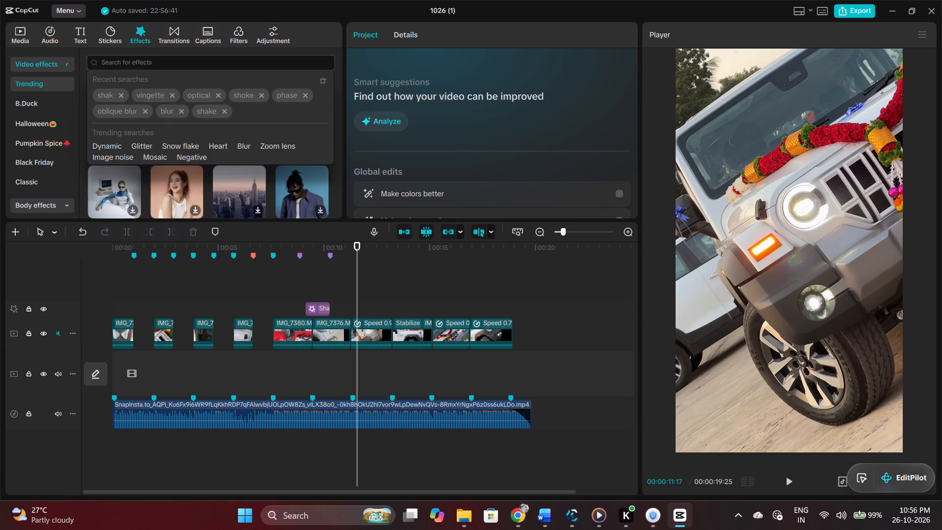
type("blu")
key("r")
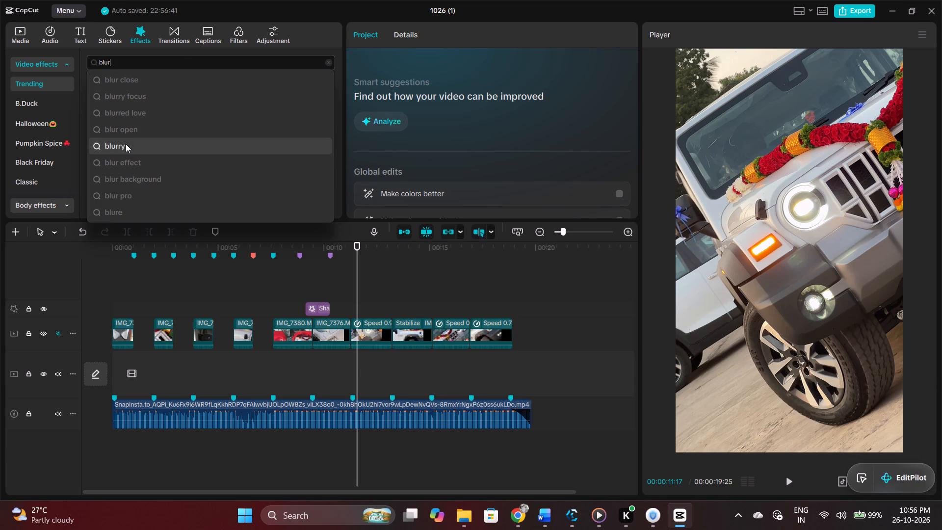
left_click(329, 63)
left_click(213, 63)
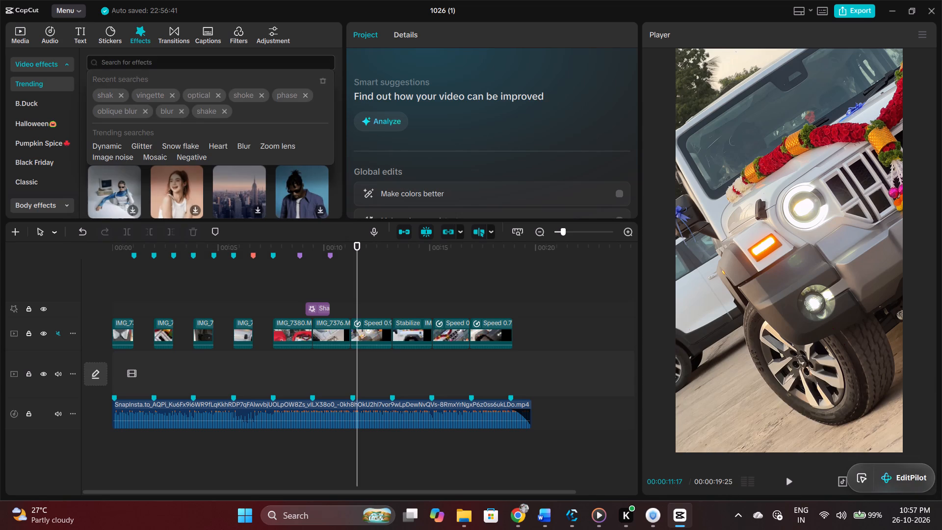
left_click(132, 108)
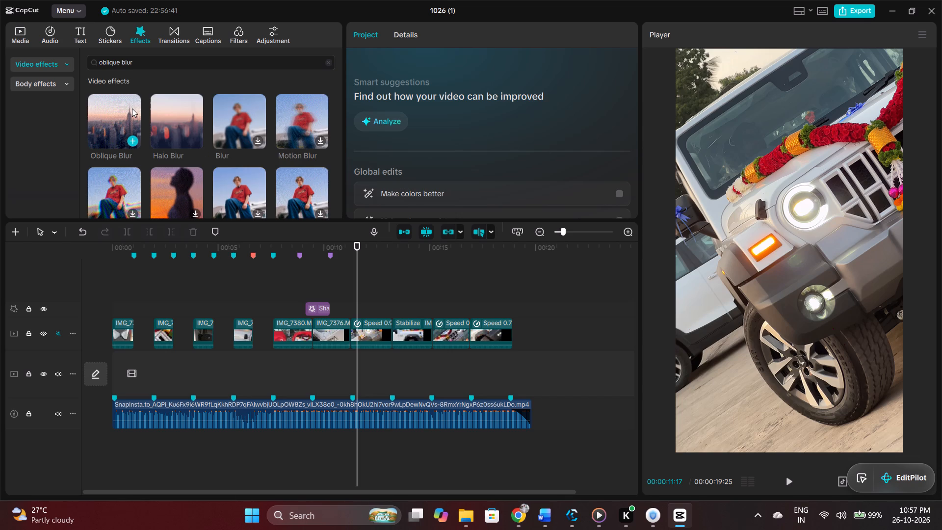
left_click_drag(111, 133, 289, 284)
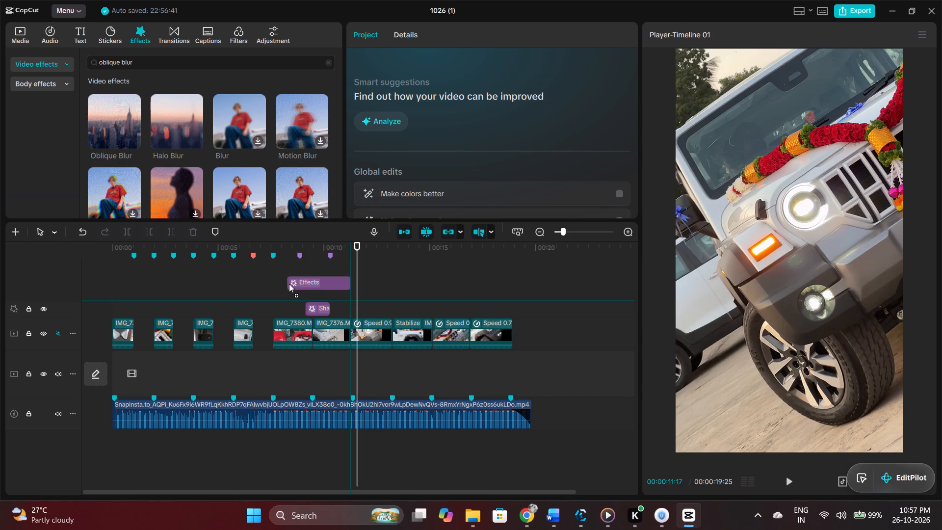
Add the Oblique Blur effect on a new track above the Shake effect.
left_click_drag(289, 284, 287, 289)
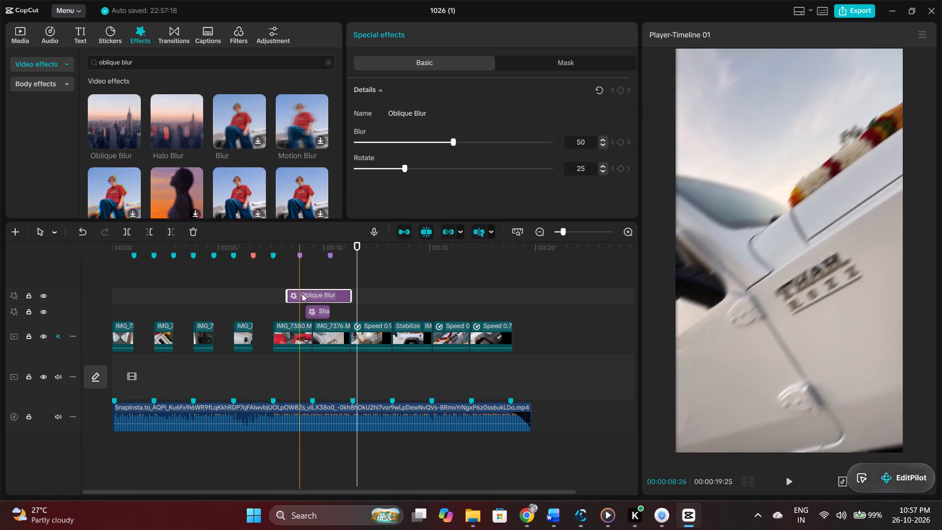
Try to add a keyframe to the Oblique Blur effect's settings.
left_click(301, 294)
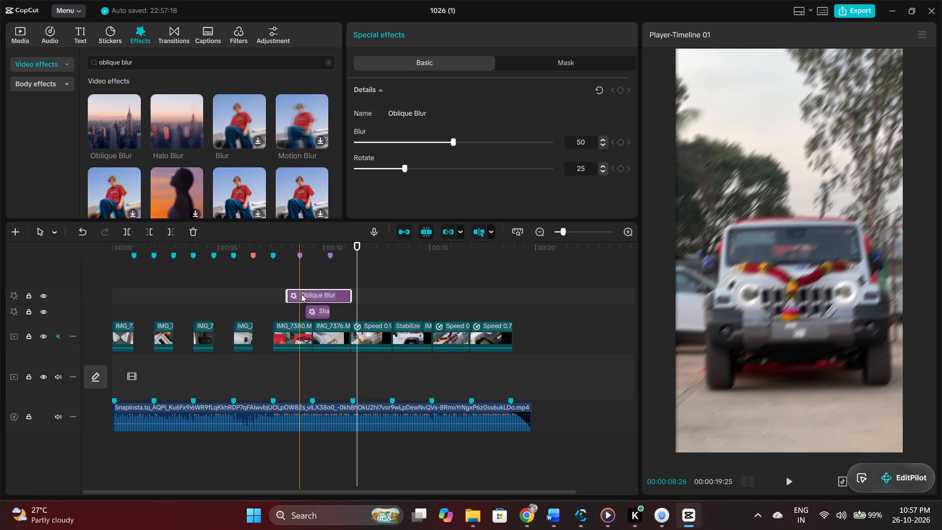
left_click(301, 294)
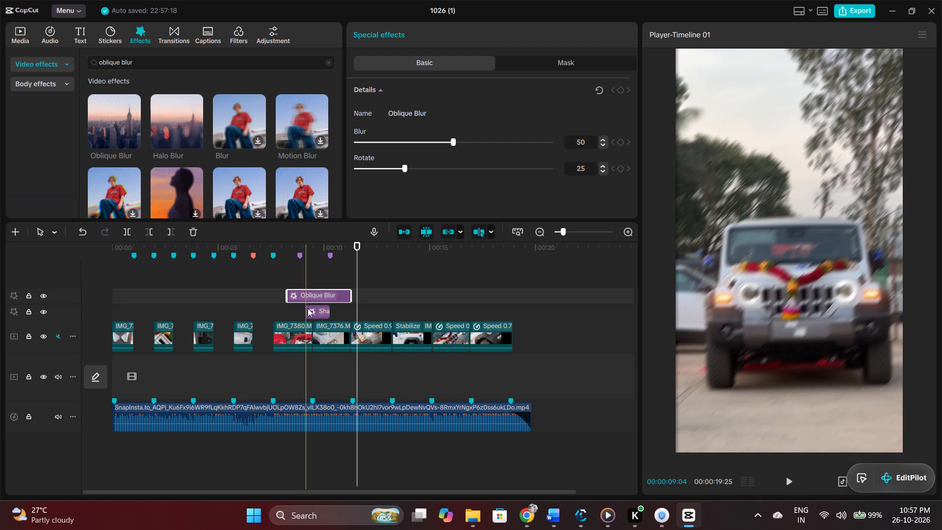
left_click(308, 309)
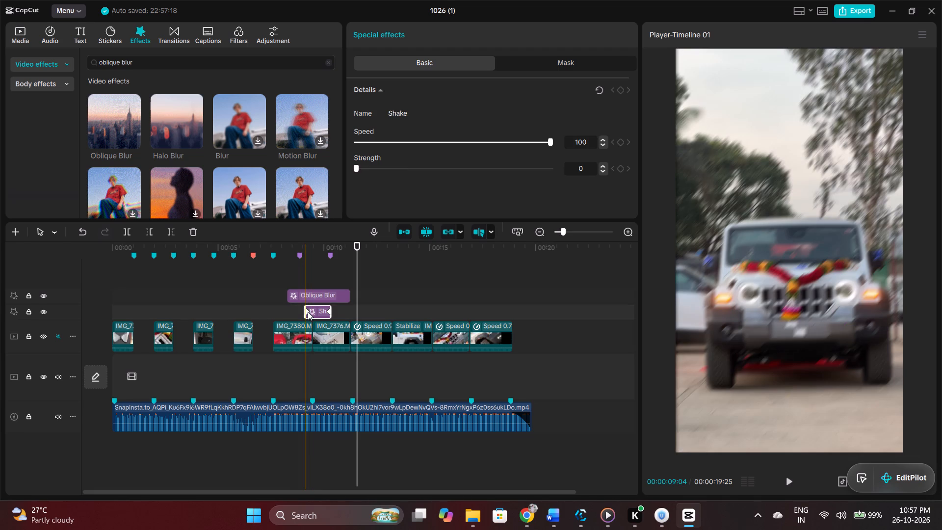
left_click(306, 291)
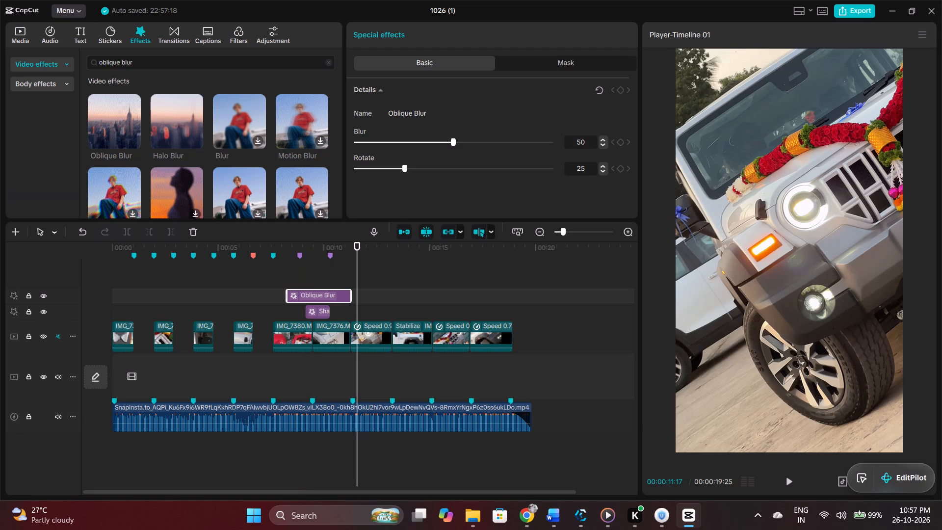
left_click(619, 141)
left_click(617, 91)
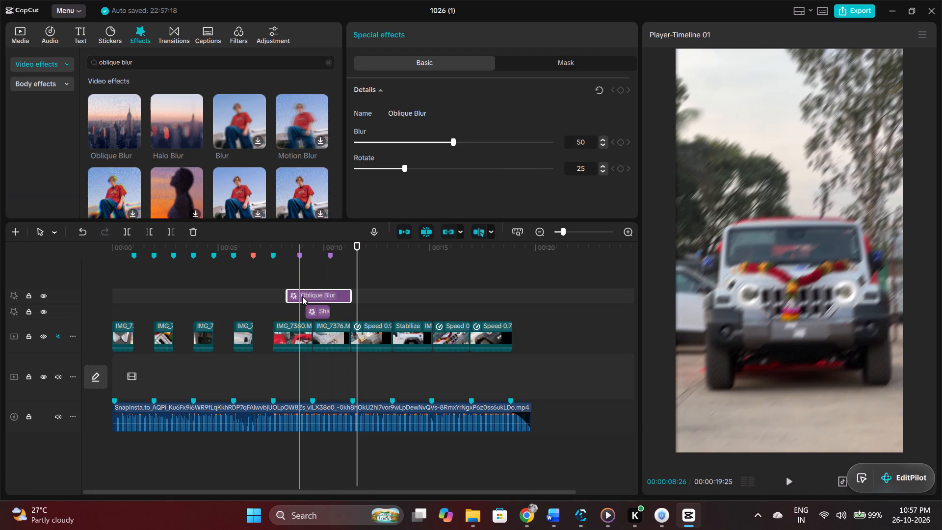
Keyframe the Oblique Blur effect at 00:00:09:04, where the Shake effect starts, with Blur at 100 and Rotate at 8.
left_click(308, 300)
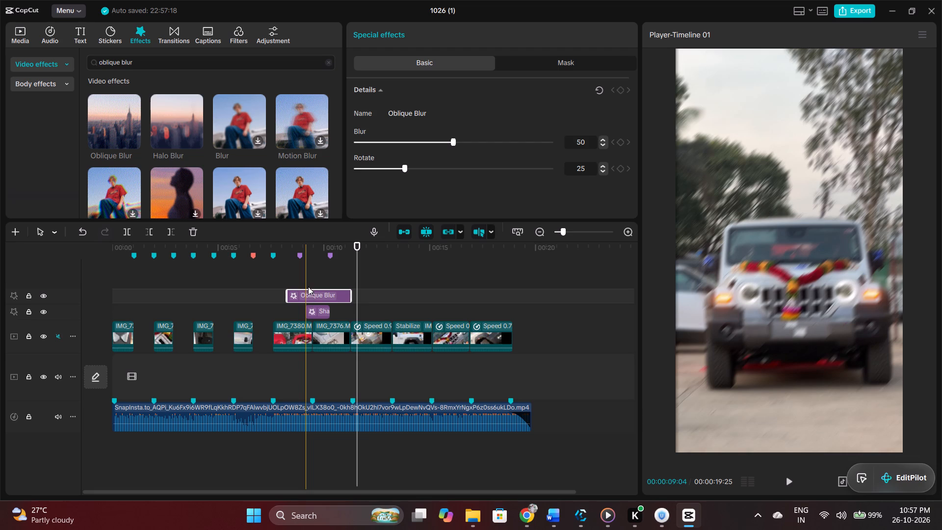
left_click(308, 283)
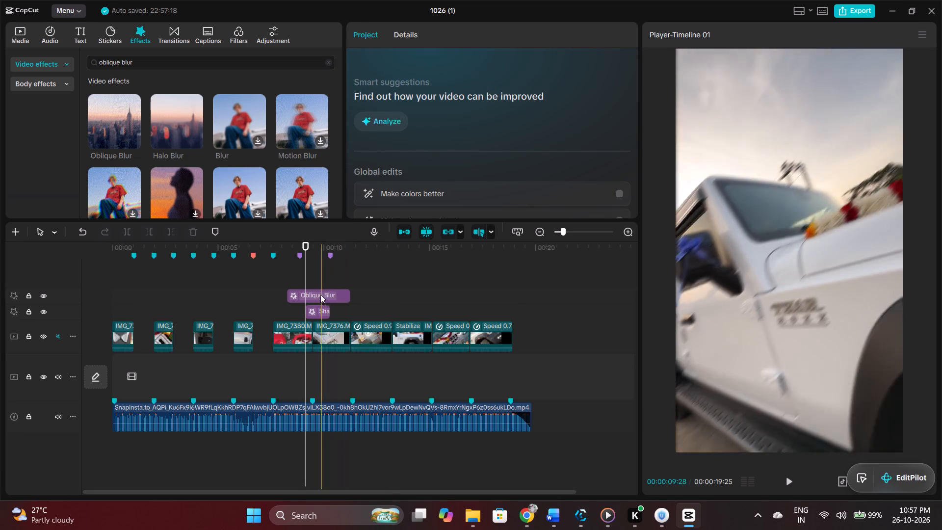
left_click(304, 294)
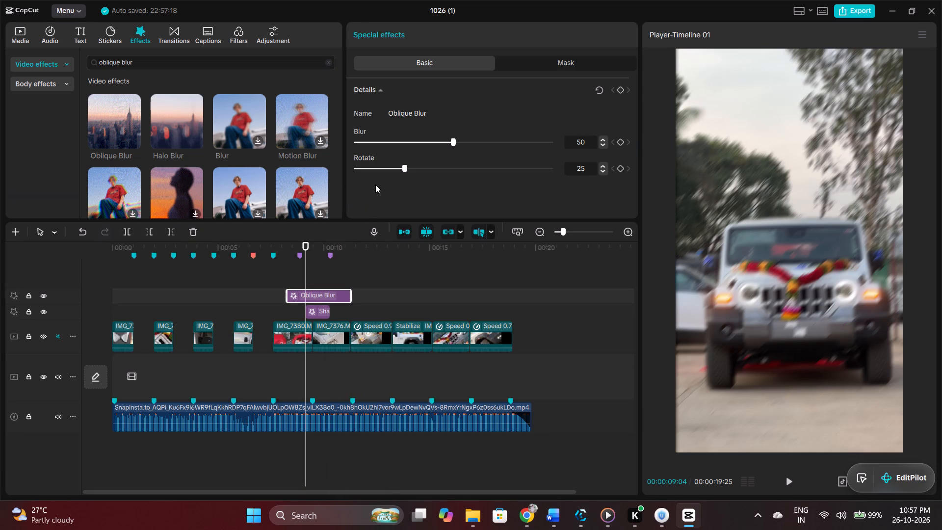
left_click(621, 91)
left_click_drag(451, 139, 559, 140)
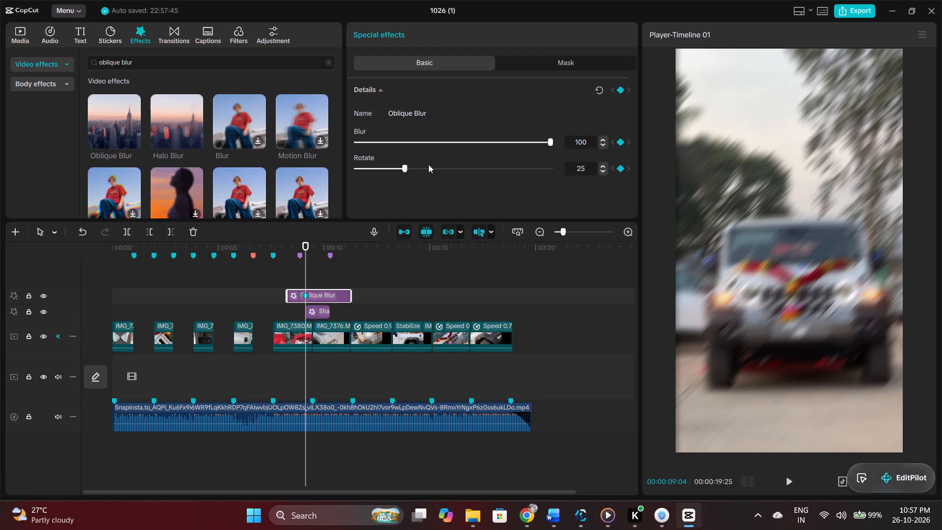
left_click_drag(404, 168, 372, 172)
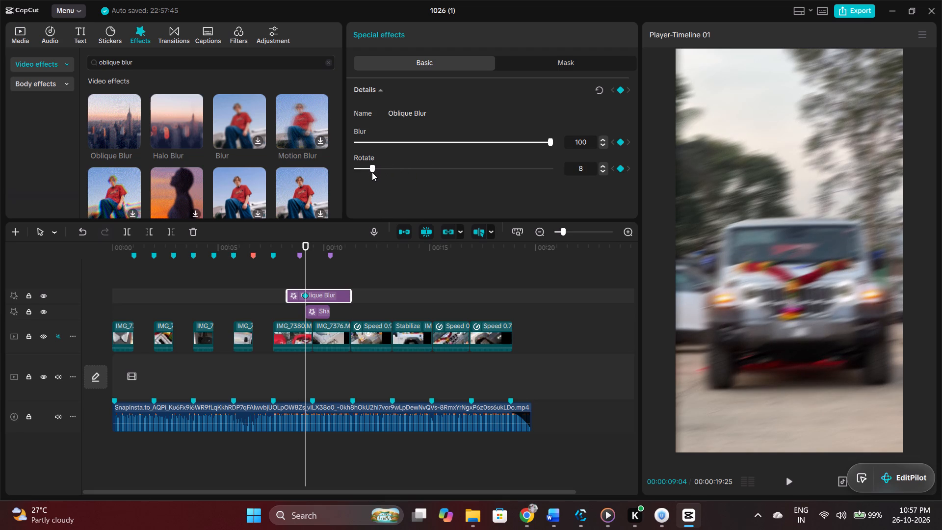
left_click_drag(372, 172, 371, 173)
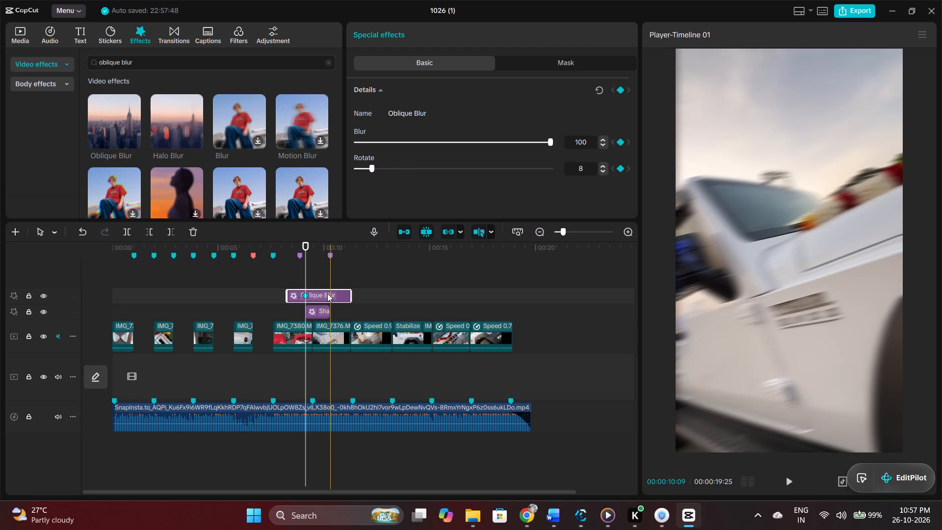
Keyframe the Oblique Blur effect's Rotate at 0 on the 00:00:10:09 marker.
left_click(327, 293)
left_click(329, 285)
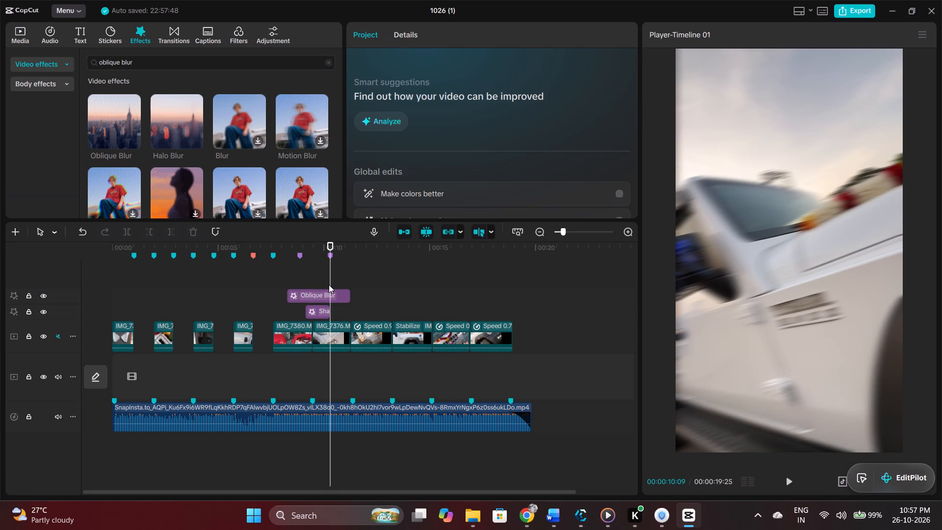
left_click(329, 294)
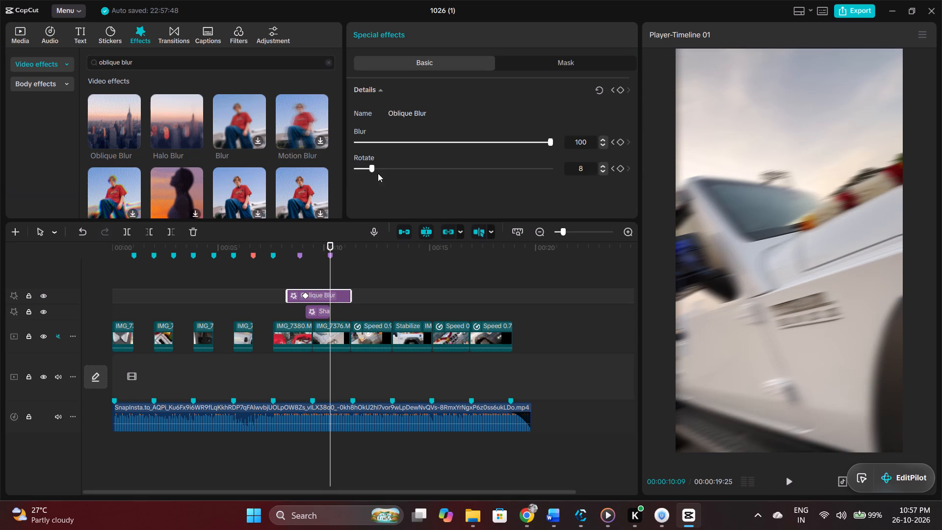
left_click_drag(371, 169, 338, 169)
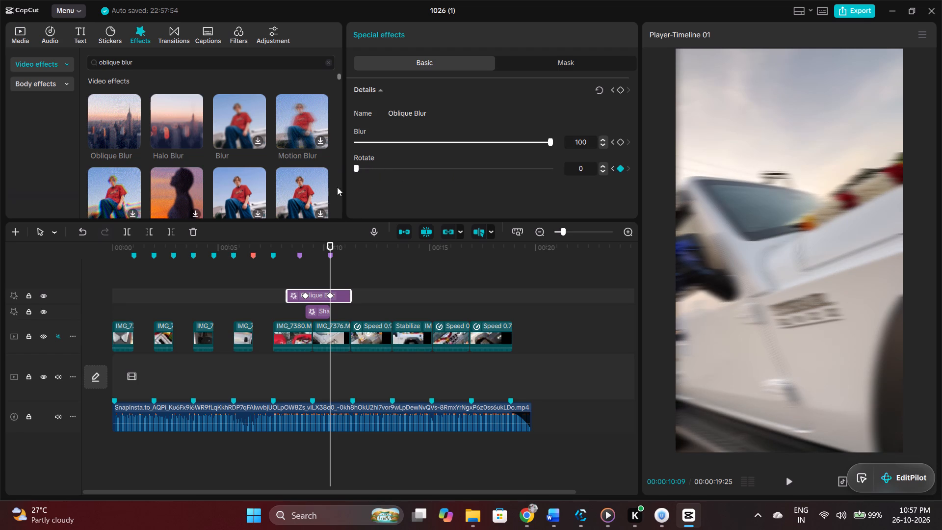
Trim both ends of the Oblique Blur effect so it spans from the Shake effect's start to the 00:00:10:09 marker.
left_click_drag(351, 293, 329, 293)
left_click_drag(288, 294, 301, 303)
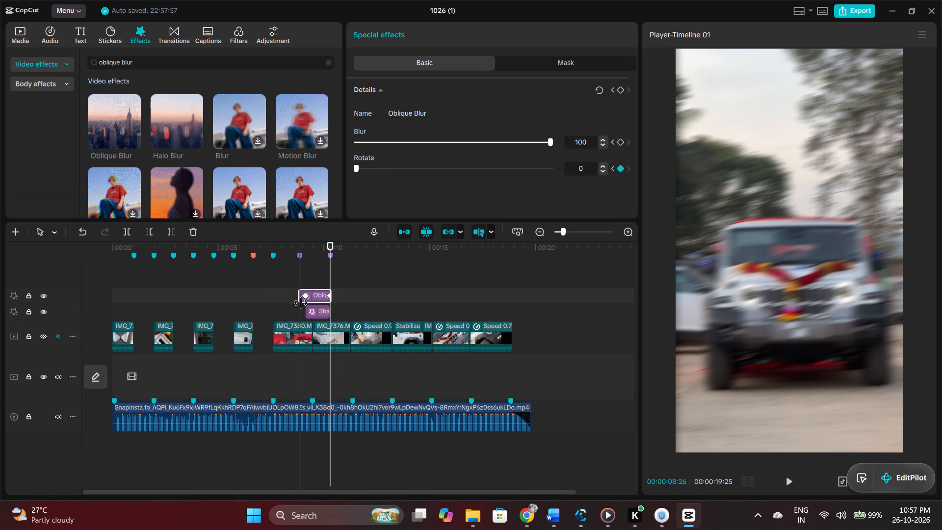
left_click_drag(301, 303, 304, 303)
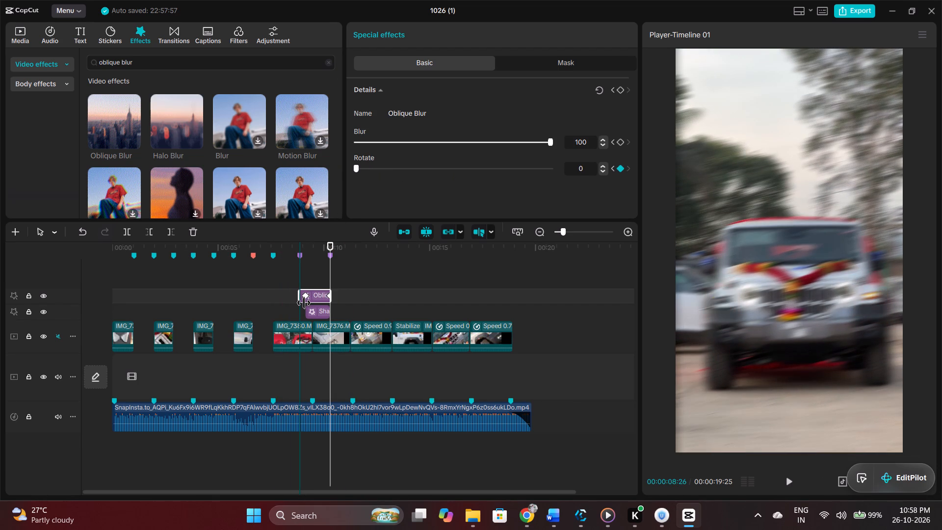
left_click_drag(304, 303, 307, 303)
Play back the edit from just before the Oblique Blur and Shake effects to check them.
left_click(285, 296)
key("space")
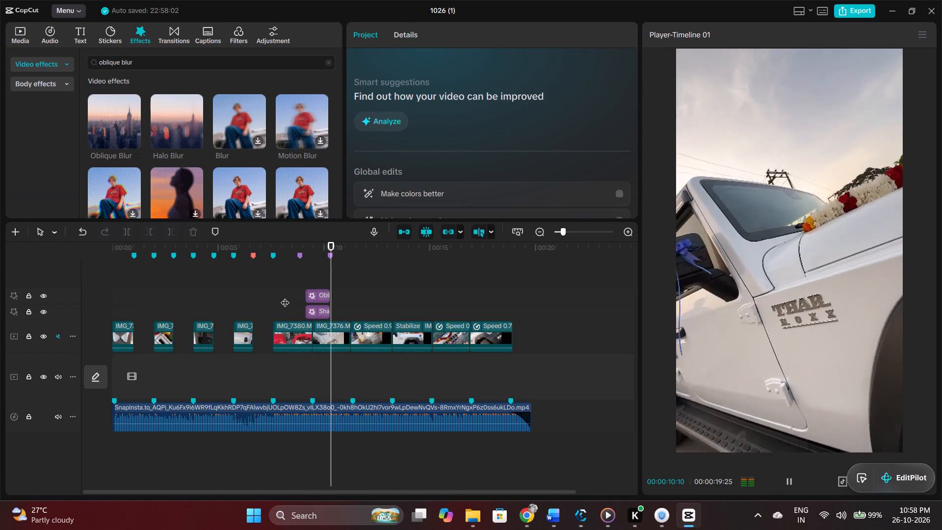
Move the Oblique Blur and Shake effects about 3 frames earlier so both start just after the 9-second mark.
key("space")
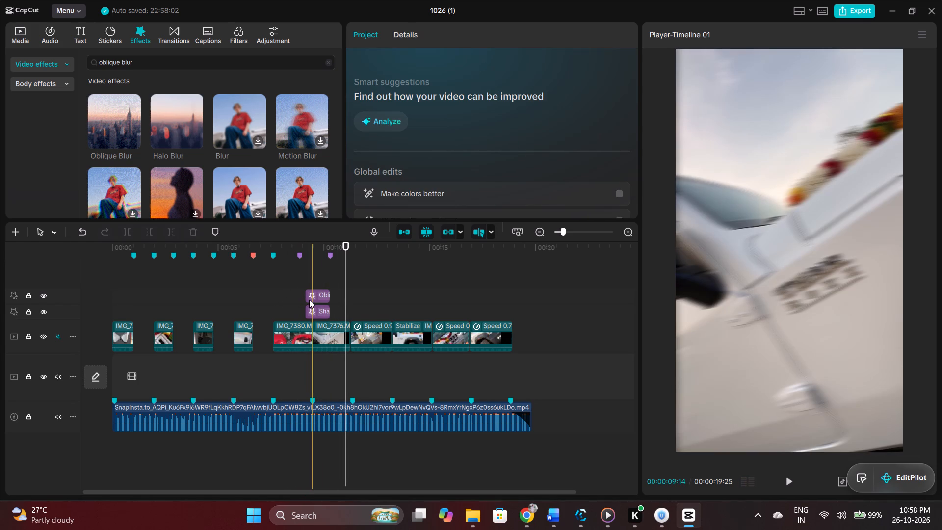
scroll(309, 300, "up", 20, "ctrl")
scroll(309, 300, "up", 20, "ctrl")
scroll(309, 300, "up", 1, "ctrl")
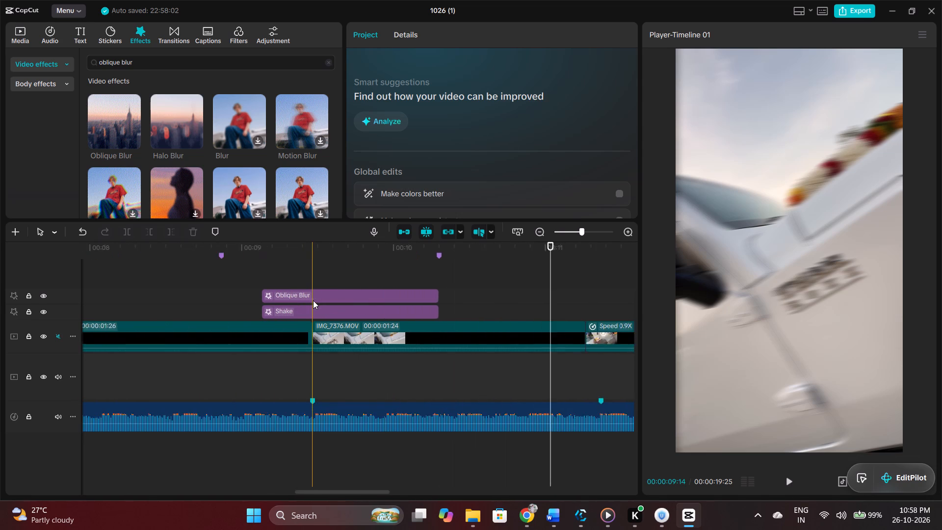
scroll(313, 300, "up", 7, "ctrl")
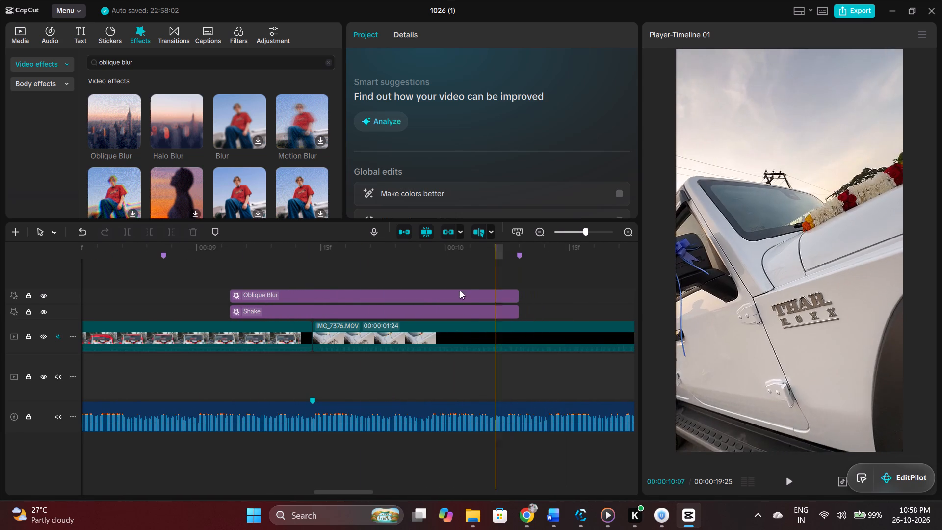
left_click_drag(332, 291, 305, 293)
left_click_drag(316, 308, 292, 308)
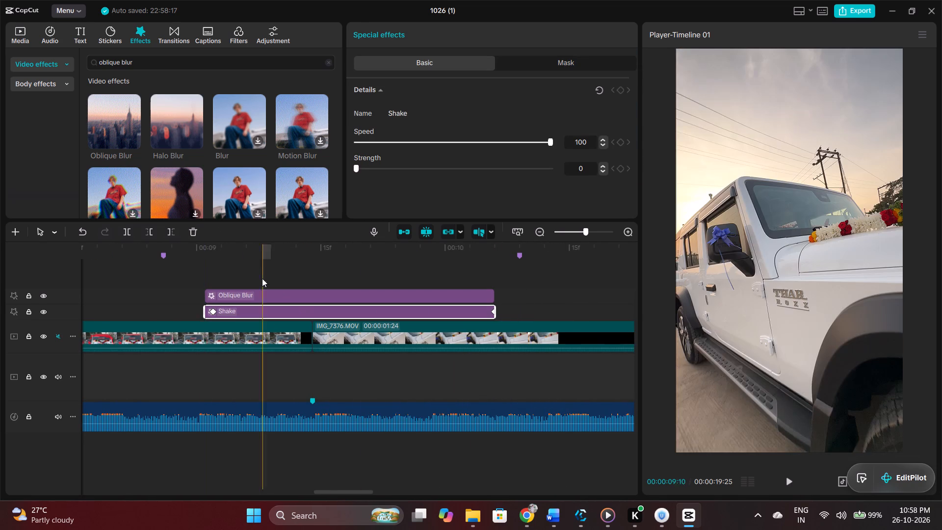
Play back the edit from just before the moved effects to check their timing.
left_click(196, 256)
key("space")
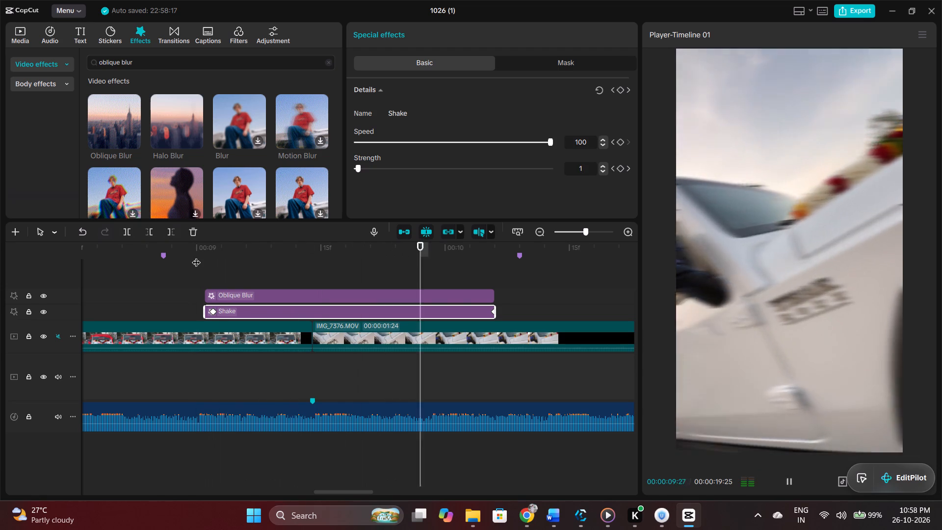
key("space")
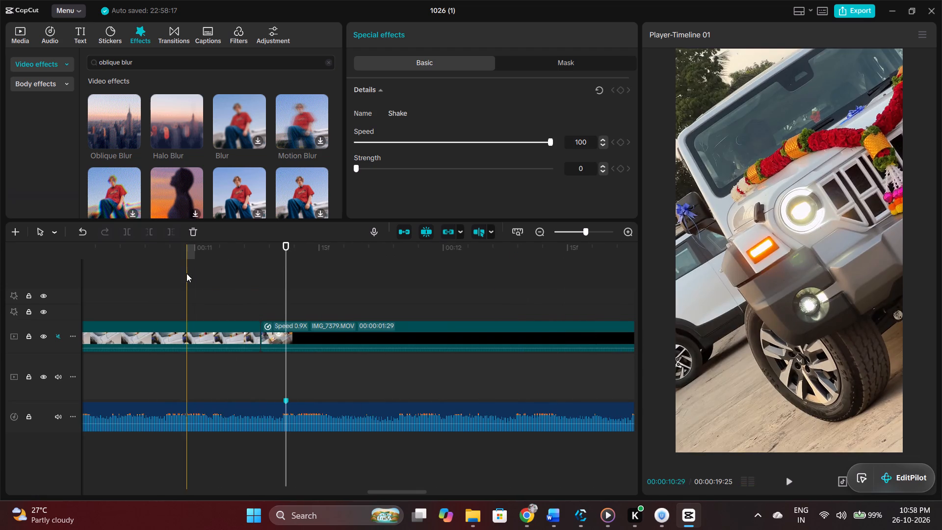
Remove the keyframe at the start of the Shake effect.
scroll(246, 357, "down", 19, "ctrl")
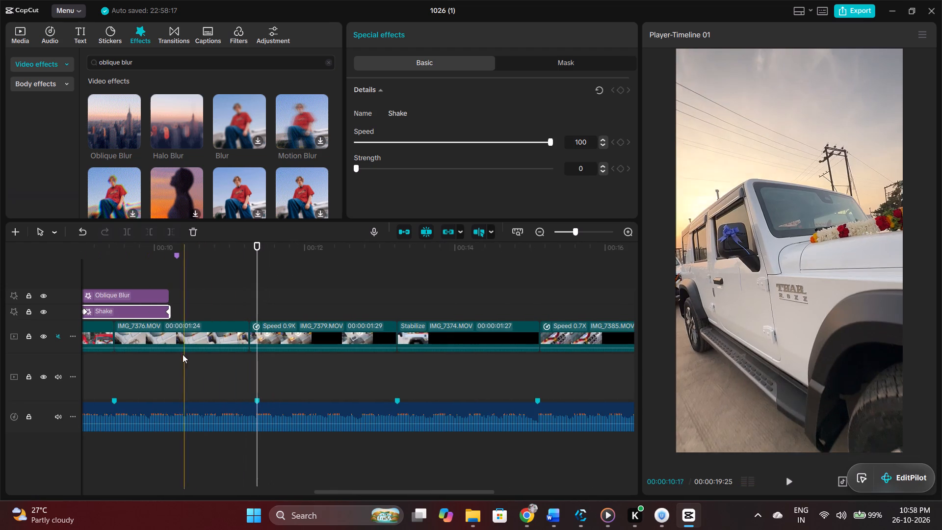
left_click(170, 357)
left_click_drag(170, 357, 342, 417)
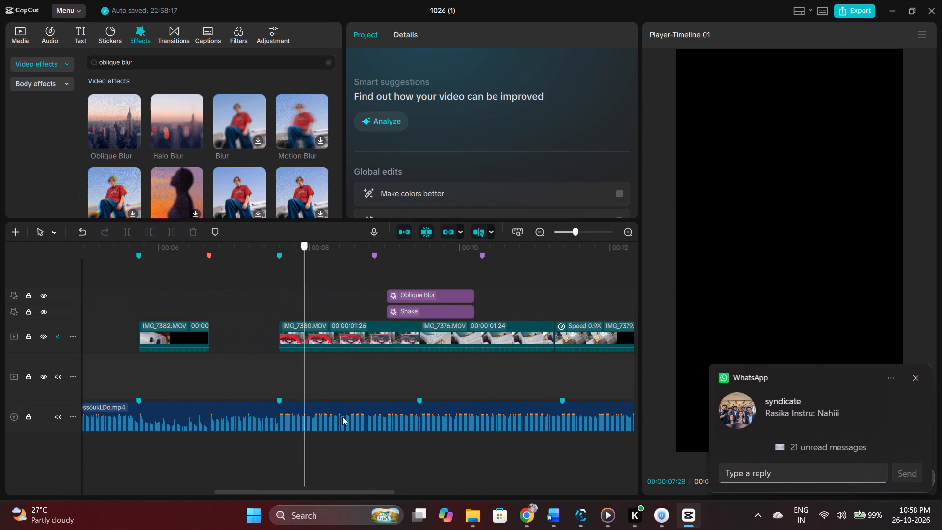
left_click_drag(342, 417, 386, 429)
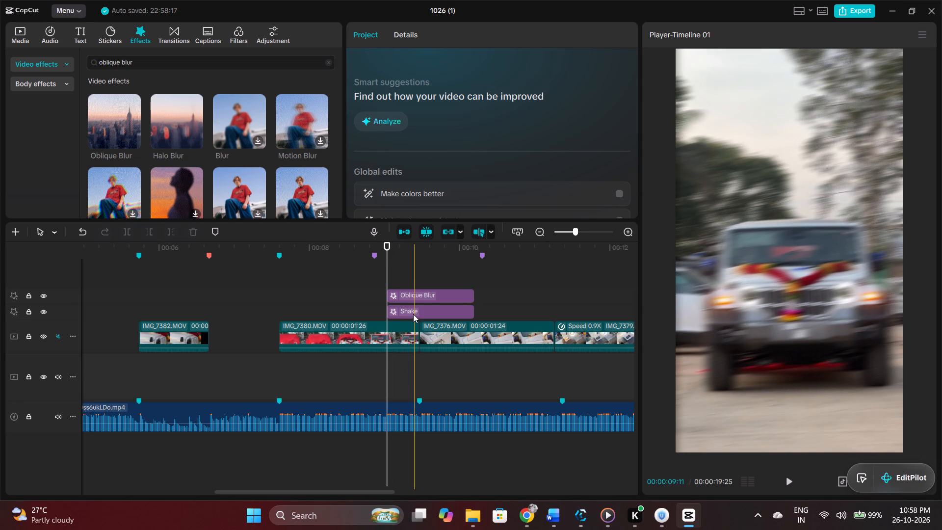
left_click(413, 314)
left_click(390, 312)
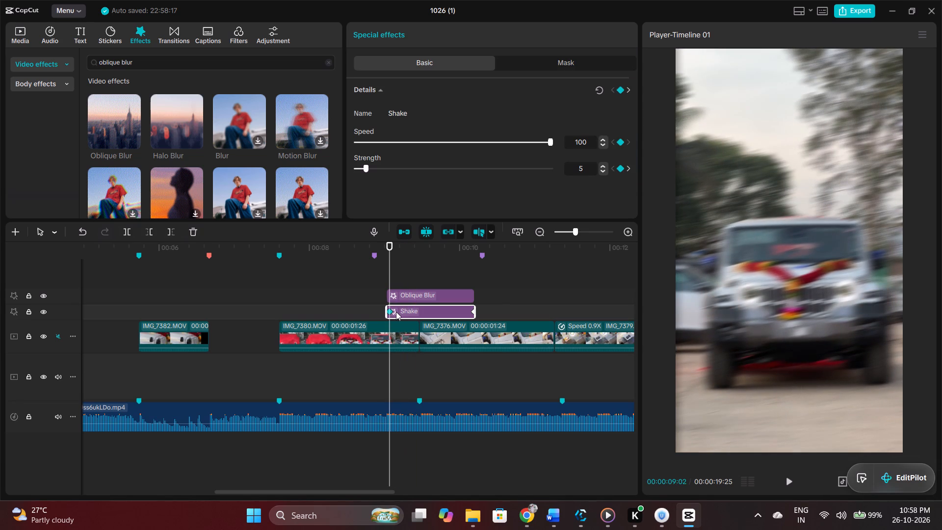
left_click(623, 90)
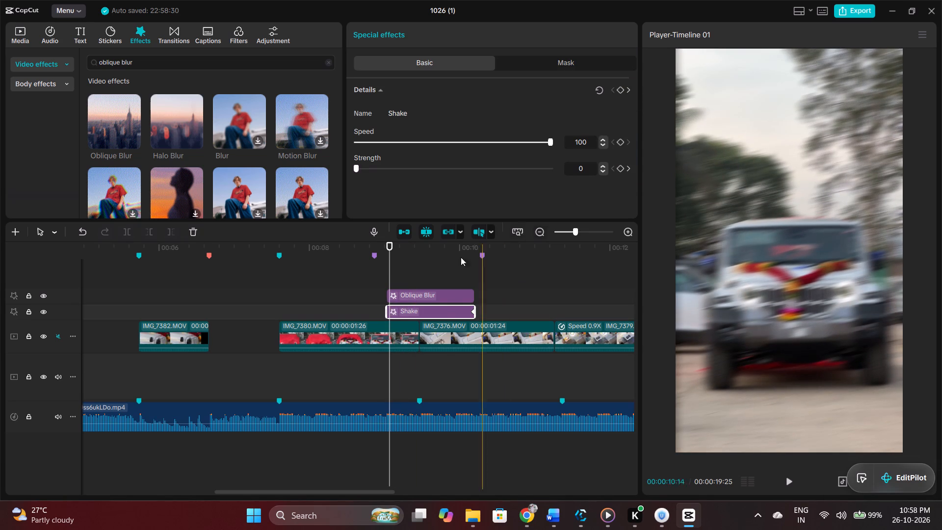
Check the Oblique Blur effect's settings and place the playhead at about 00:00:09:08, inside both effects.
left_click(401, 301)
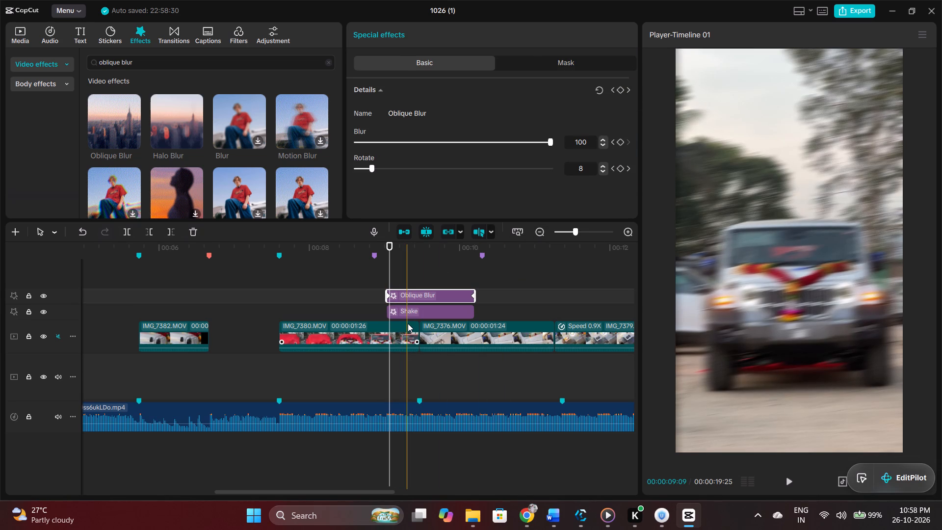
left_click(408, 323)
left_click(404, 368)
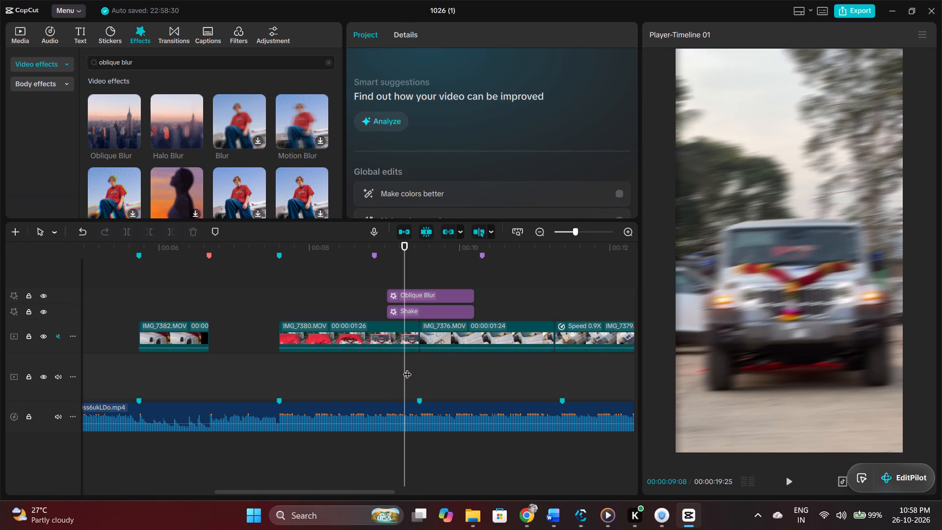
Add timeline markers at 00:00:09:08 and 00:00:09:21, on either side of the cut between IMG_7380 and IMG_7376.
left_click(221, 235)
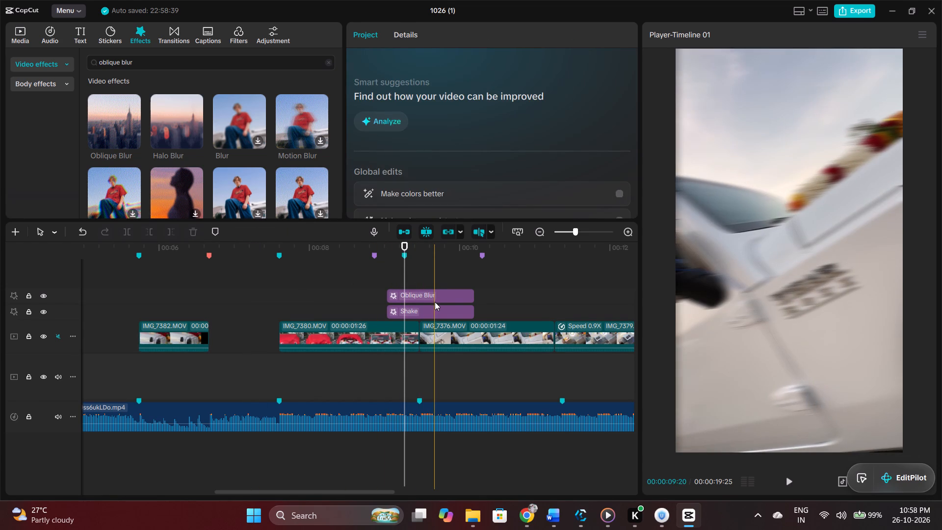
left_click(438, 303)
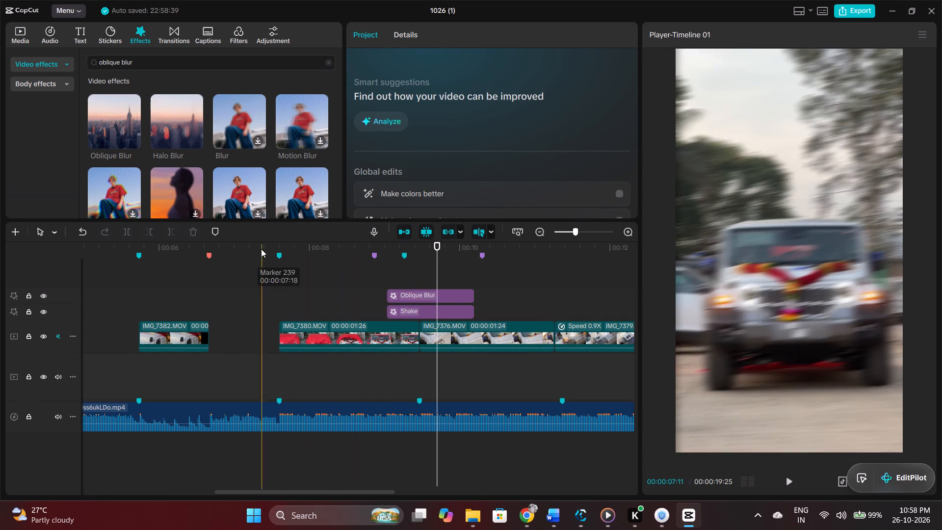
left_click(216, 233)
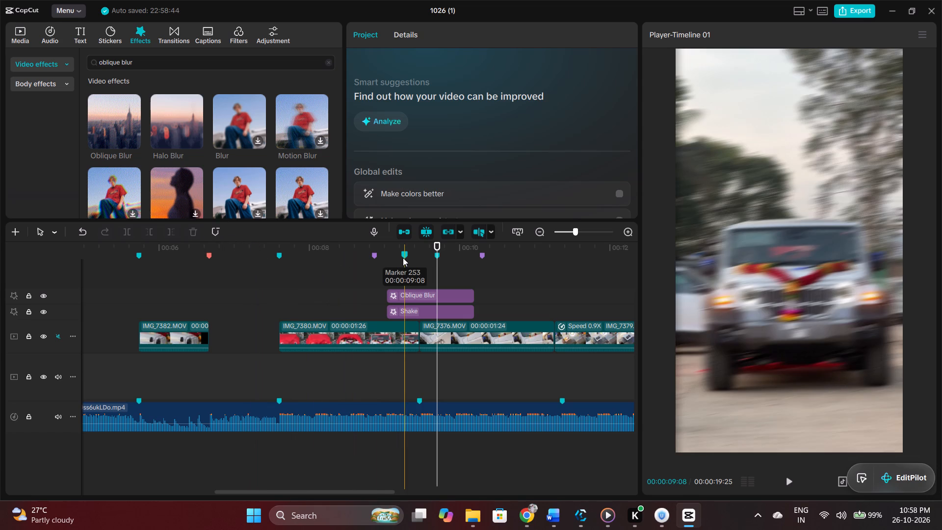
Remove the Shake effect's Strength keyframe at its end, 00:00:10:06.
left_click(403, 258)
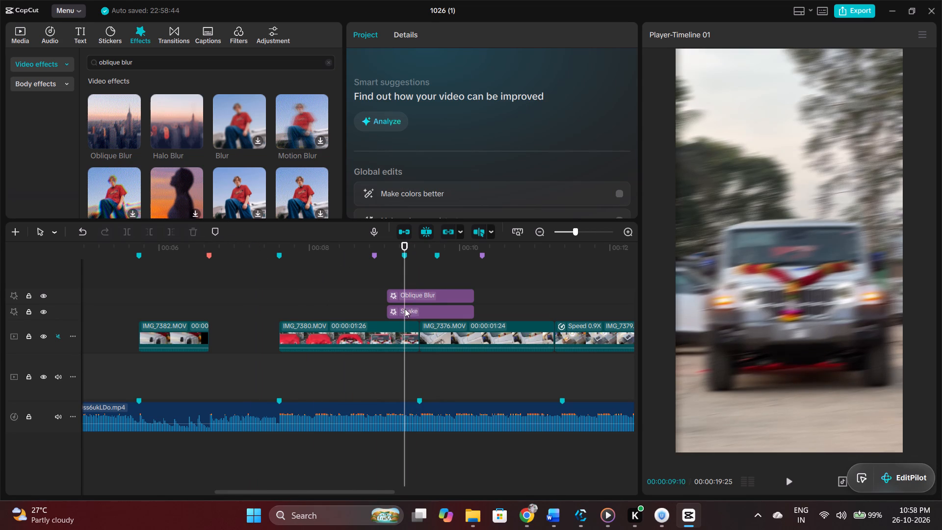
left_click(402, 309)
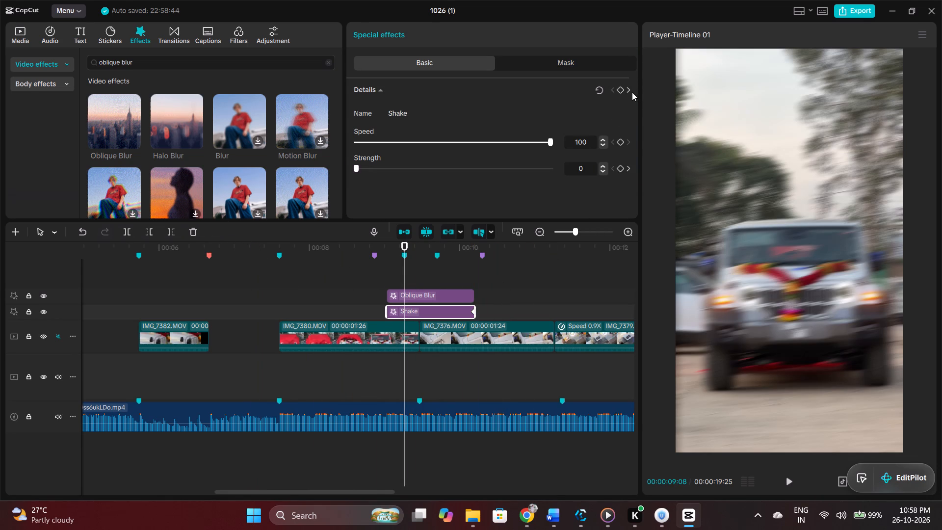
left_click(629, 90)
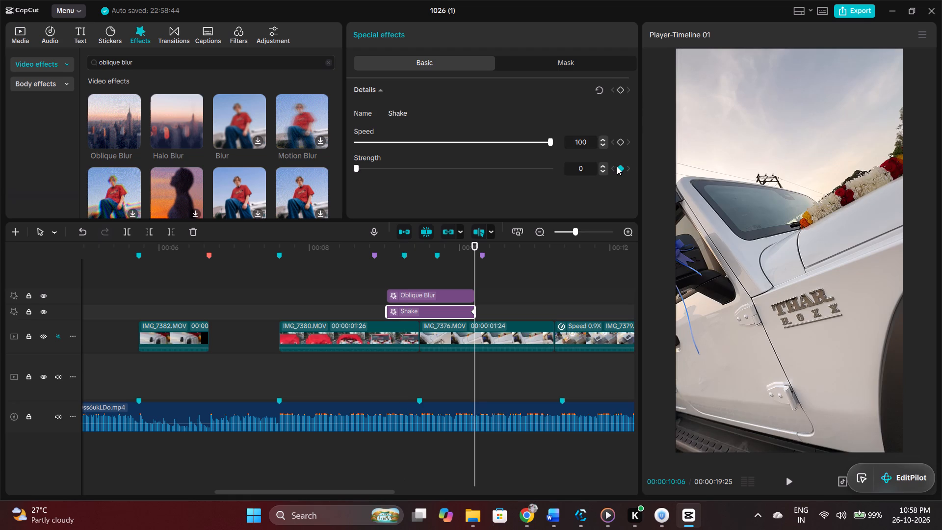
left_click(617, 166)
left_click(622, 168)
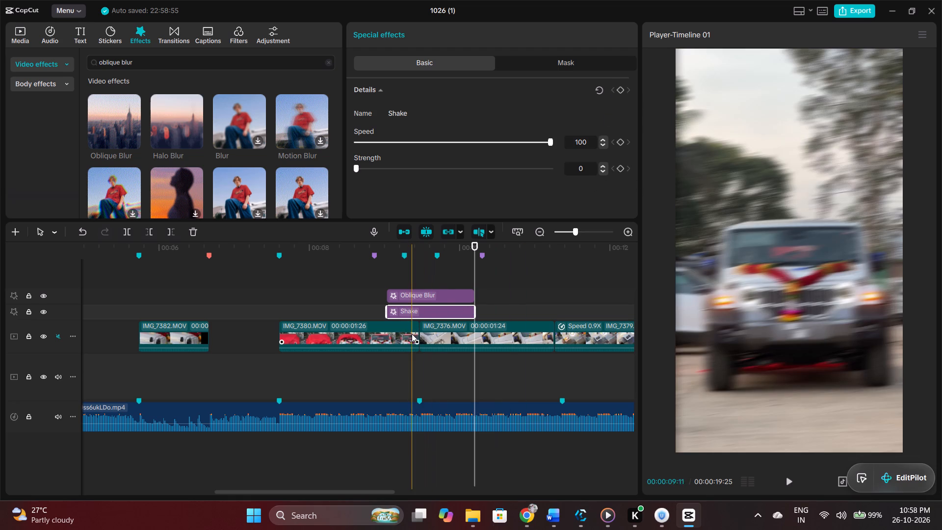
Keyframe the Shake effect with Speed 100 and Strength 6 at the 00:00:09:08 marker, and Strength 0 at the 00:00:09:21 marker.
left_click(406, 334)
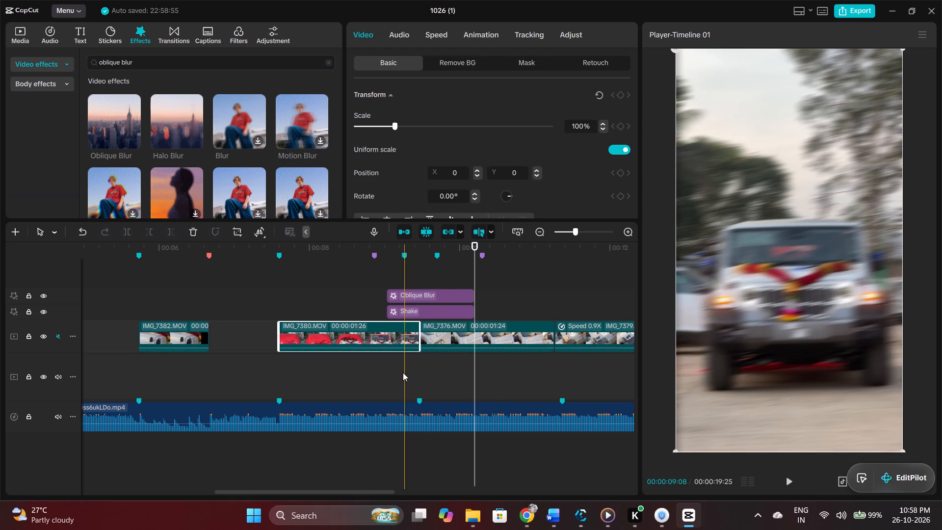
left_click(406, 255)
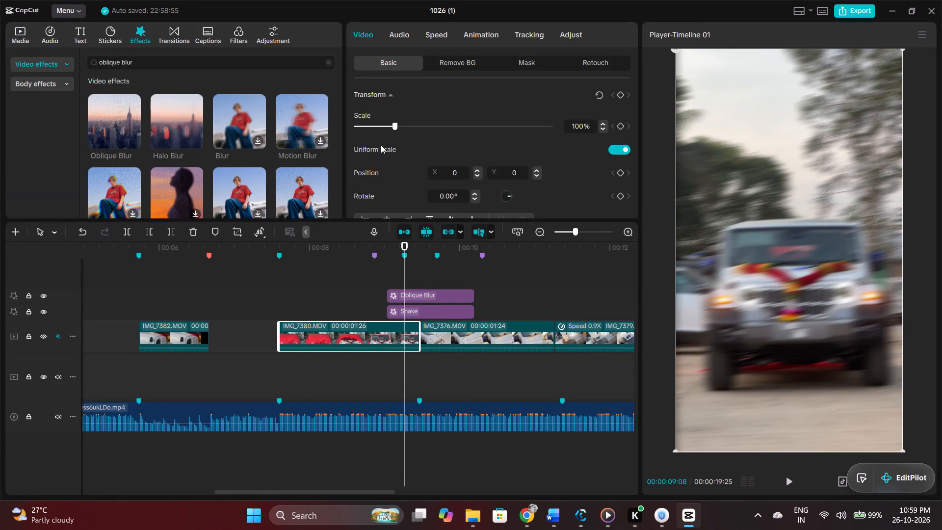
left_click(410, 311)
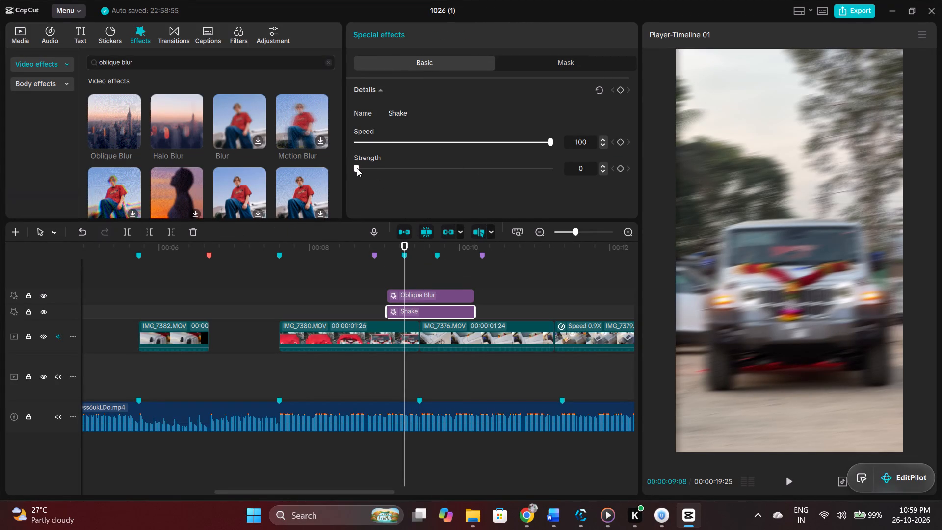
left_click_drag(357, 168, 367, 174)
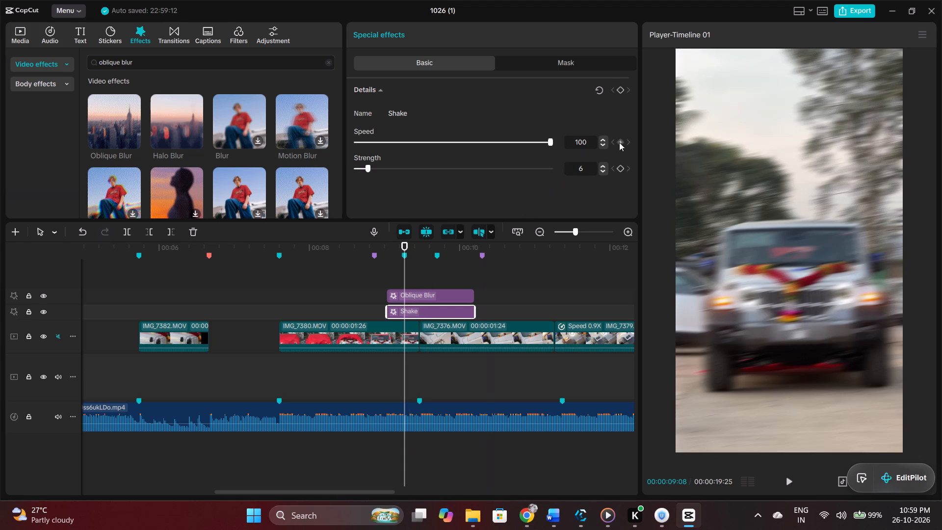
left_click(620, 89)
left_click(437, 256)
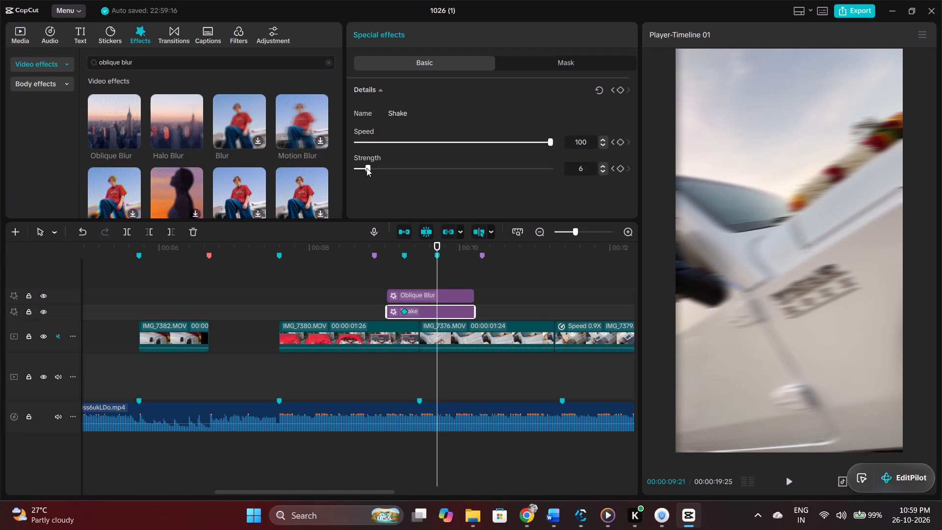
left_click_drag(366, 168, 341, 170)
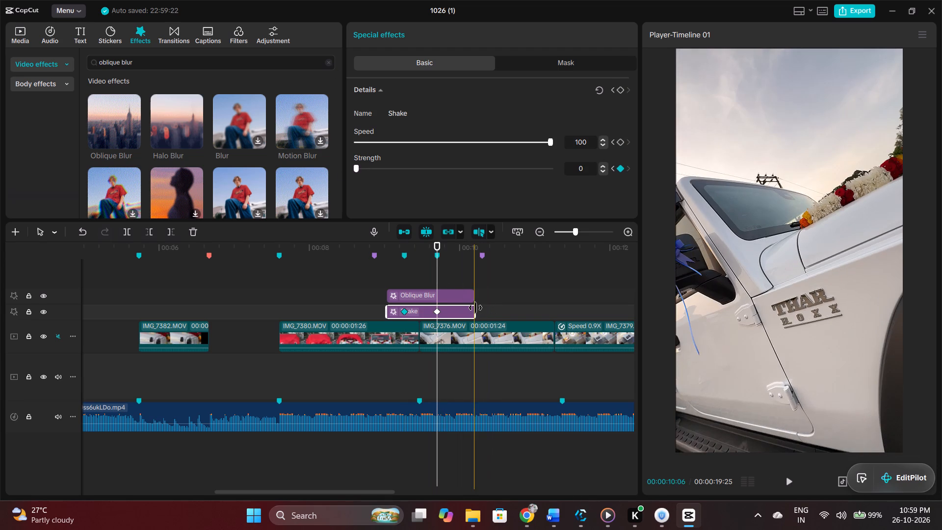
Trim the Shake effect to run from the 00:00:09:08 marker to the 00:00:09:21 marker.
left_click_drag(475, 311, 438, 321)
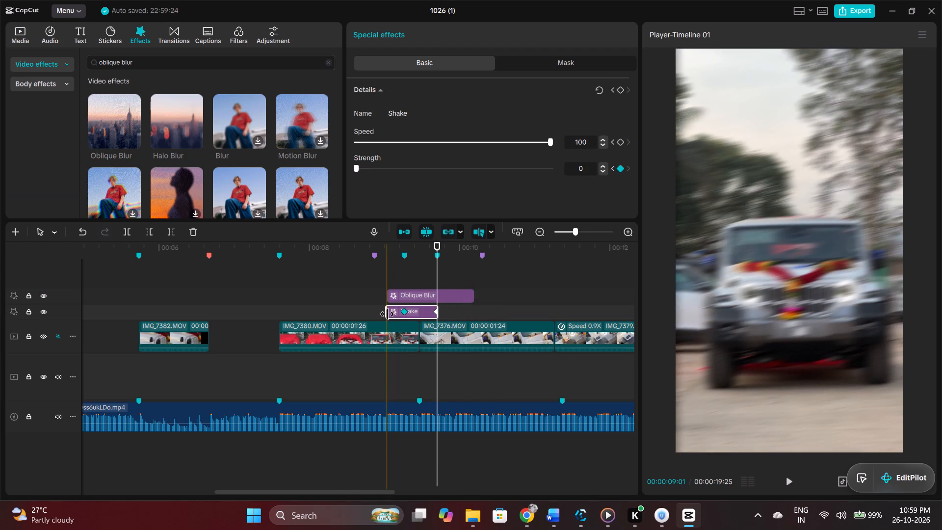
left_click_drag(387, 314, 402, 320)
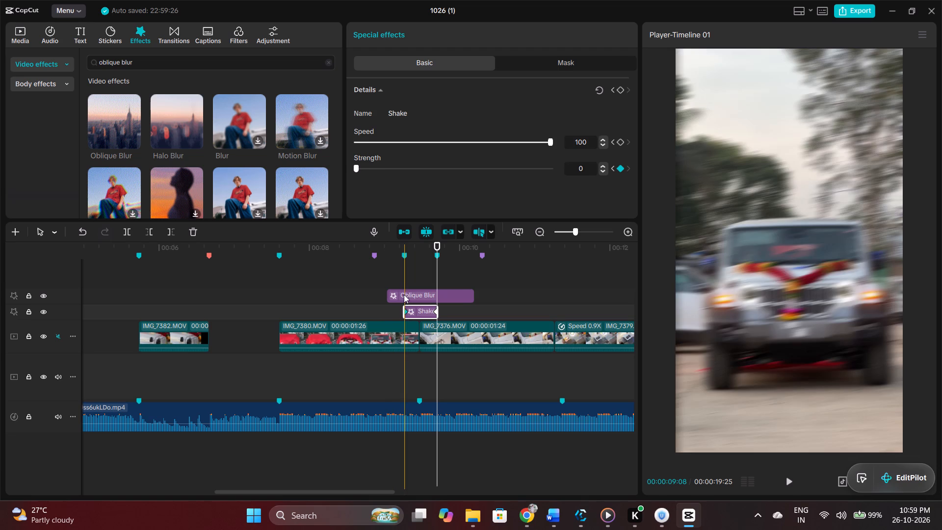
Remove the Oblique Blur effect's keyframes at its start, 00:00:09:01, and at its end, 00:00:10:06.
left_click(404, 294)
left_click(389, 294)
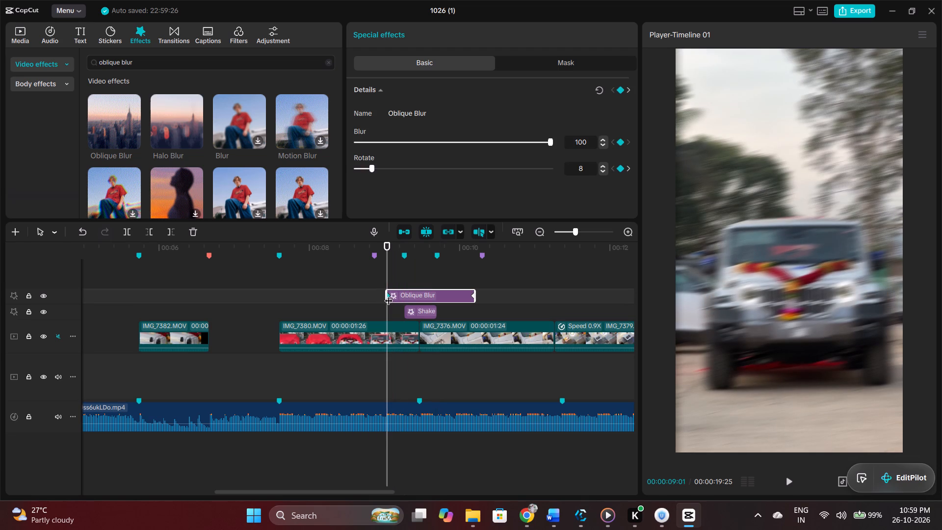
left_click(620, 95)
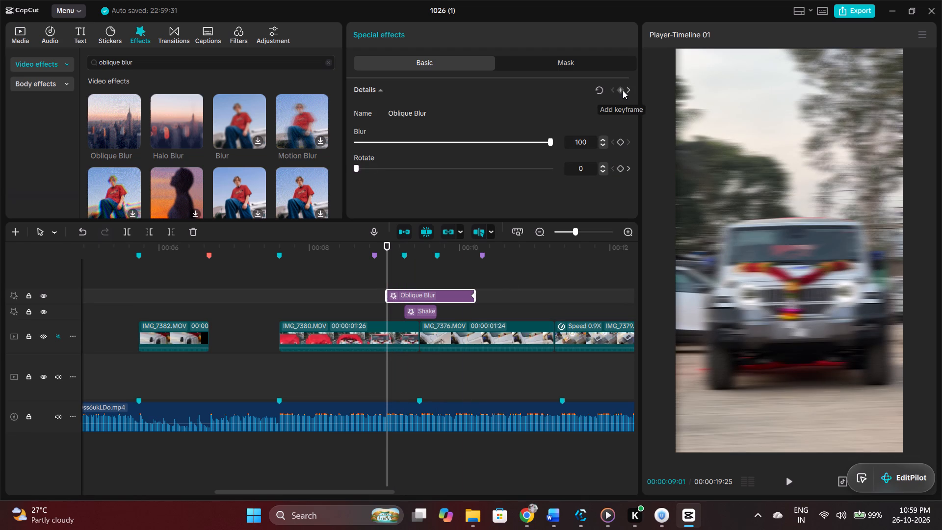
left_click(627, 90)
left_click(622, 91)
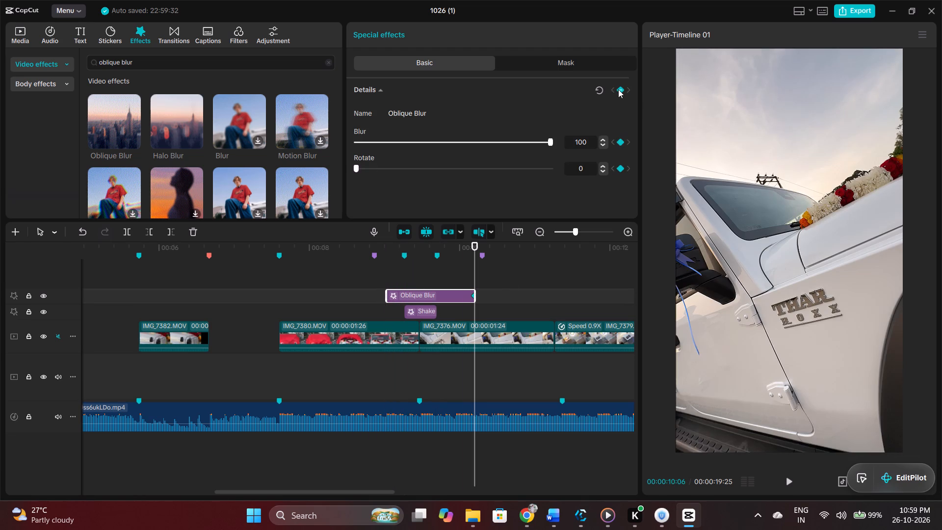
left_click(618, 89)
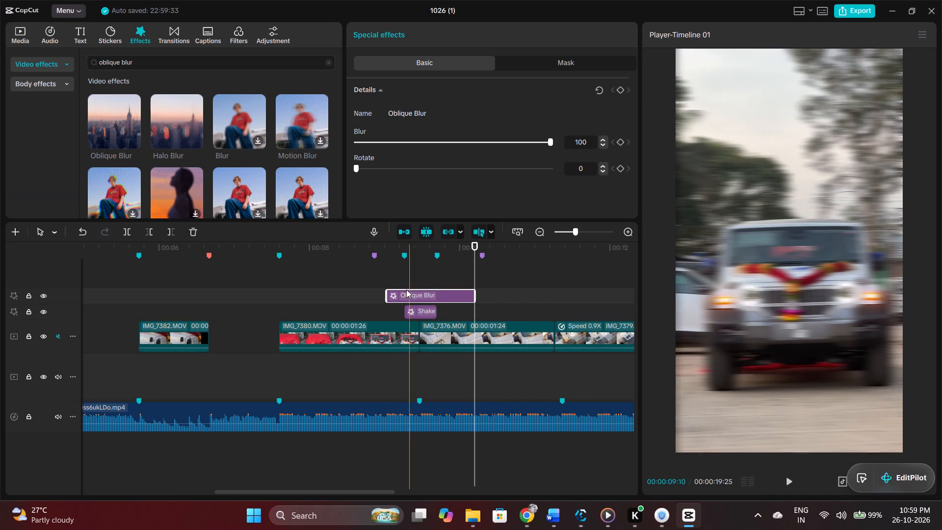
Increase the Oblique Blur effect's Rotate slightly at the 00:00:09:08 marker.
left_click(406, 290)
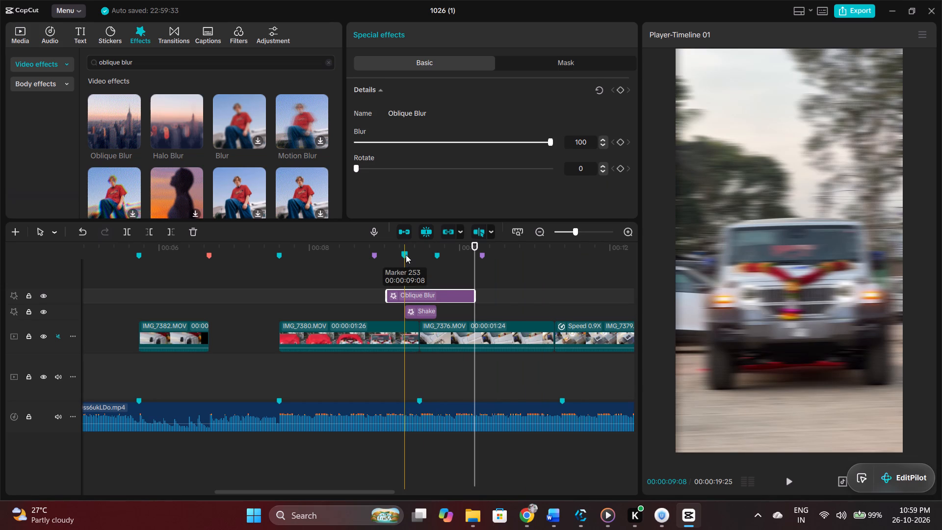
left_click(406, 255)
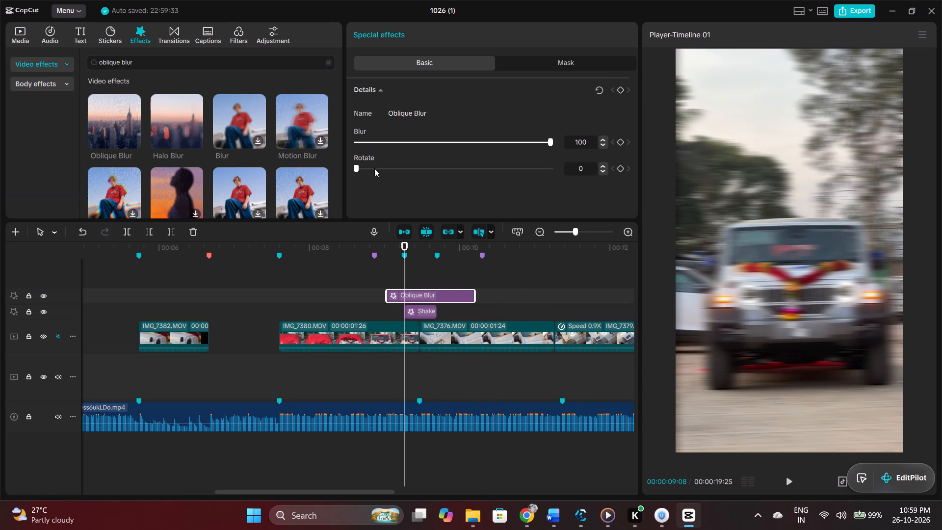
left_click(364, 166)
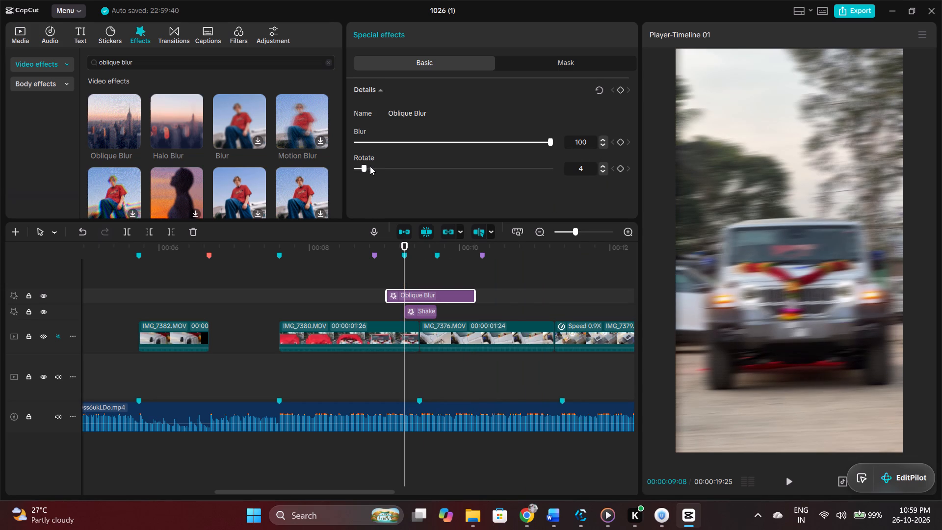
Keyframe the Oblique Blur effect with Blur 100 and Rotate 7 at the 00:00:09:08 marker, and Rotate 0 at the 00:00:09:21 marker.
left_click(370, 166)
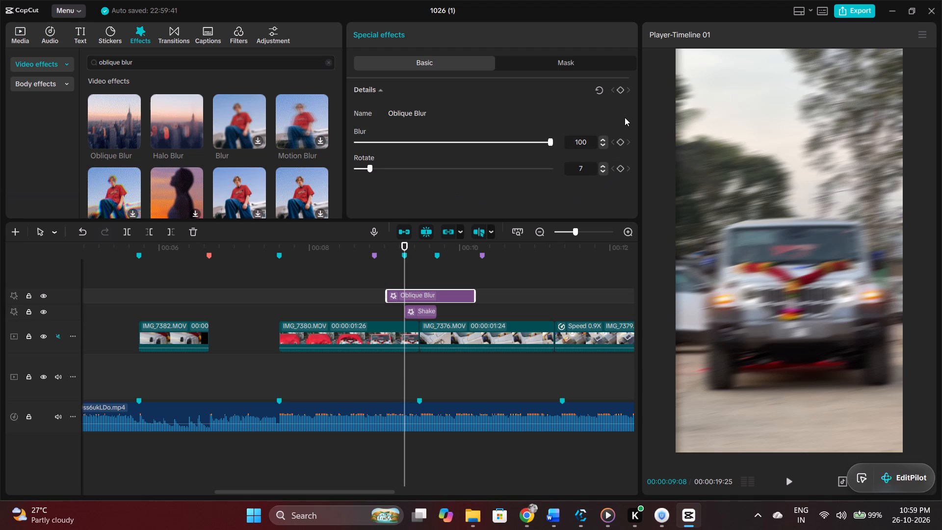
left_click(620, 92)
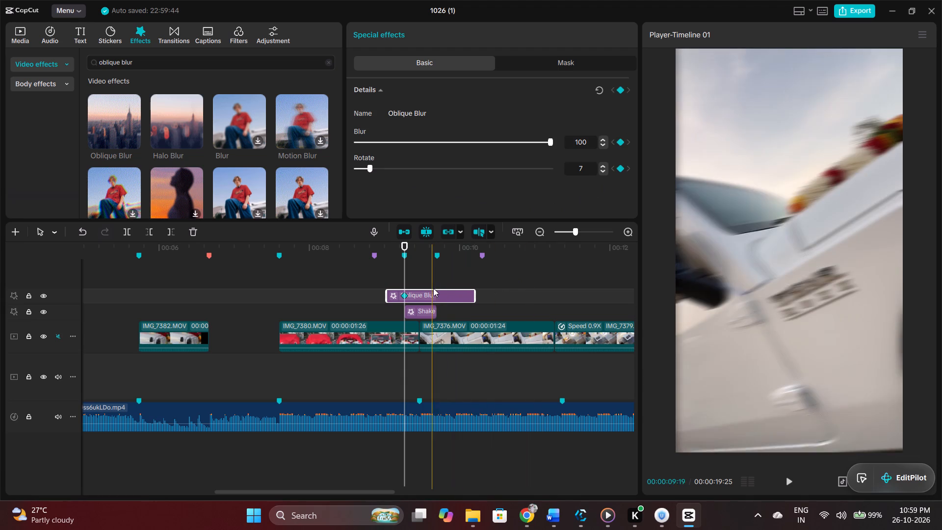
left_click(438, 253)
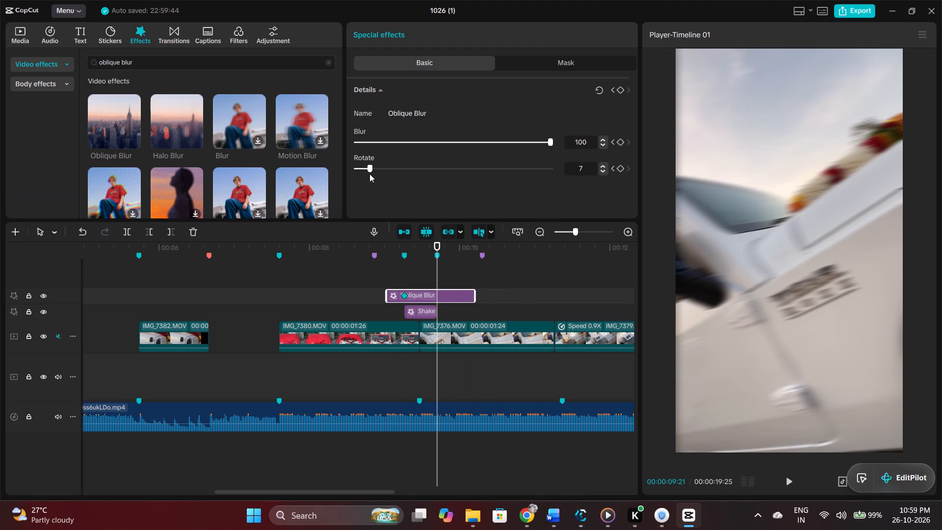
left_click_drag(369, 168, 333, 171)
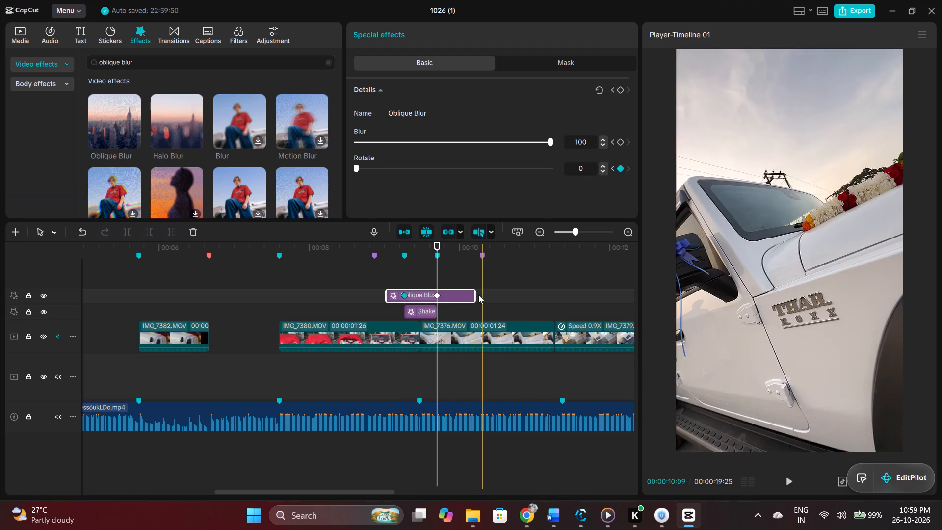
Trim the Oblique Blur effect to run from the 00:00:09:08 marker to the 00:00:09:21 marker.
left_click_drag(476, 293, 434, 301)
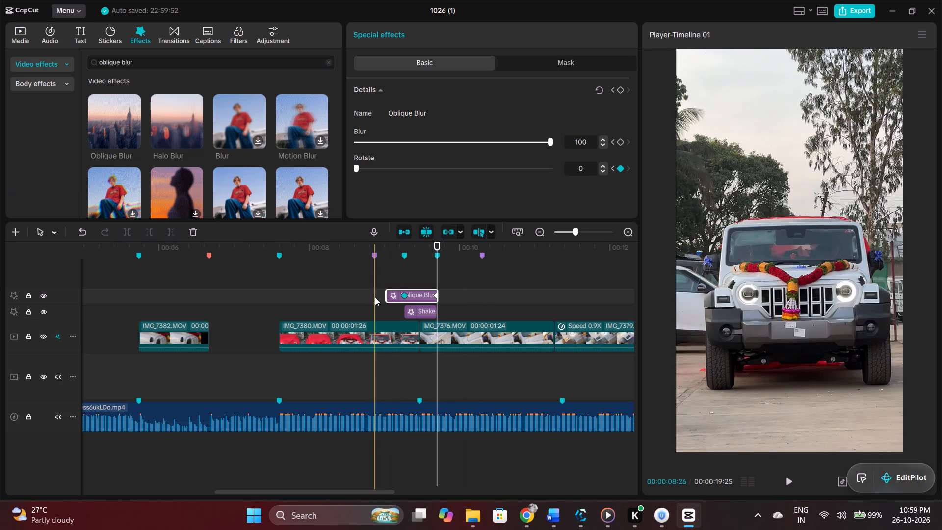
left_click_drag(386, 295, 402, 305)
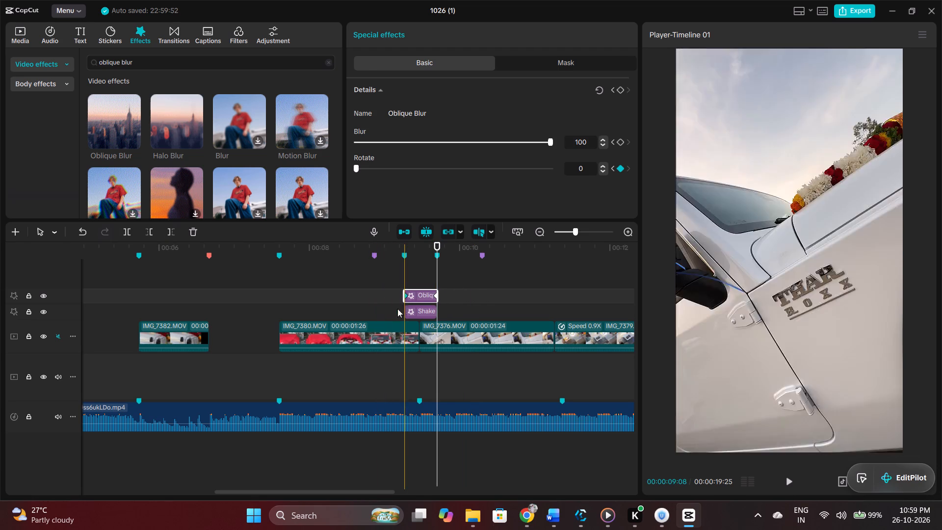
Play back the section around the 00:00:09:08 and 00:00:09:21 markers repeatedly to check the Shake and Oblique Blur effects.
left_click(373, 306)
scroll(373, 305, "down", 20, "ctrl")
scroll(373, 305, "down", 6, "ctrl")
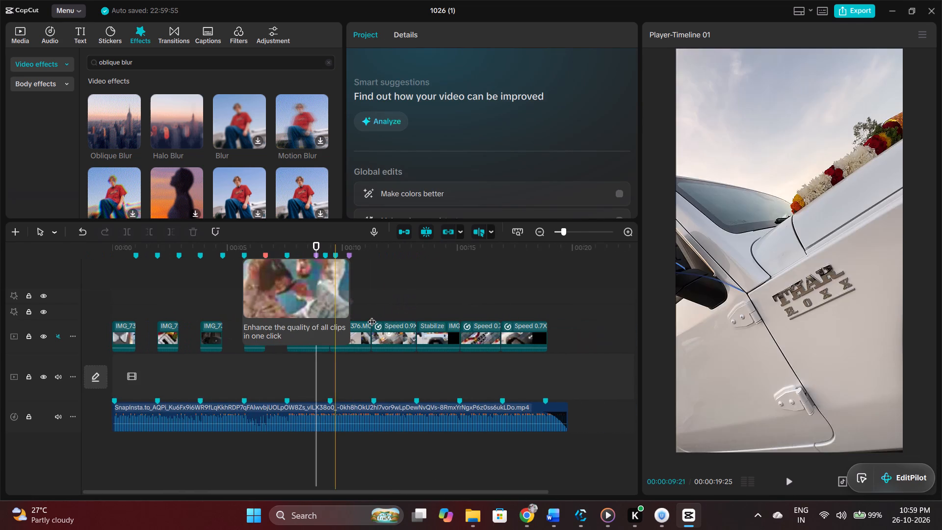
left_click(305, 373)
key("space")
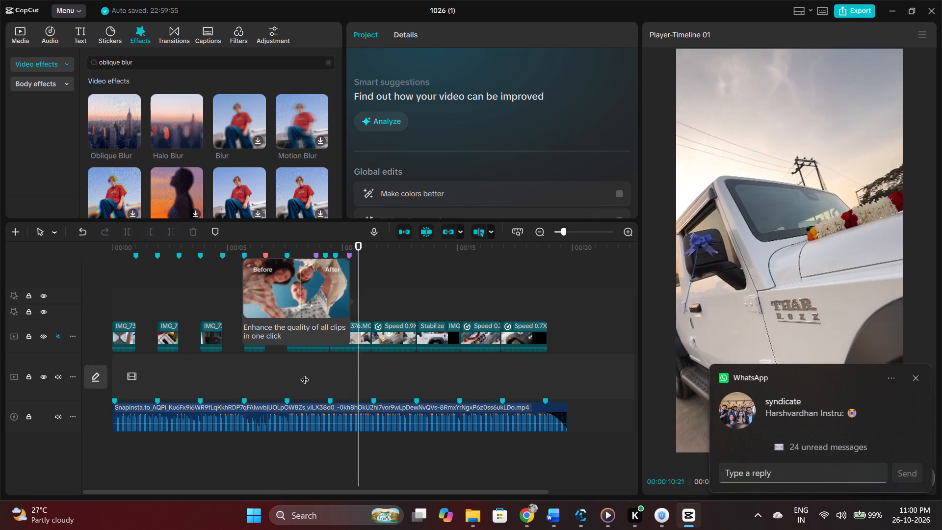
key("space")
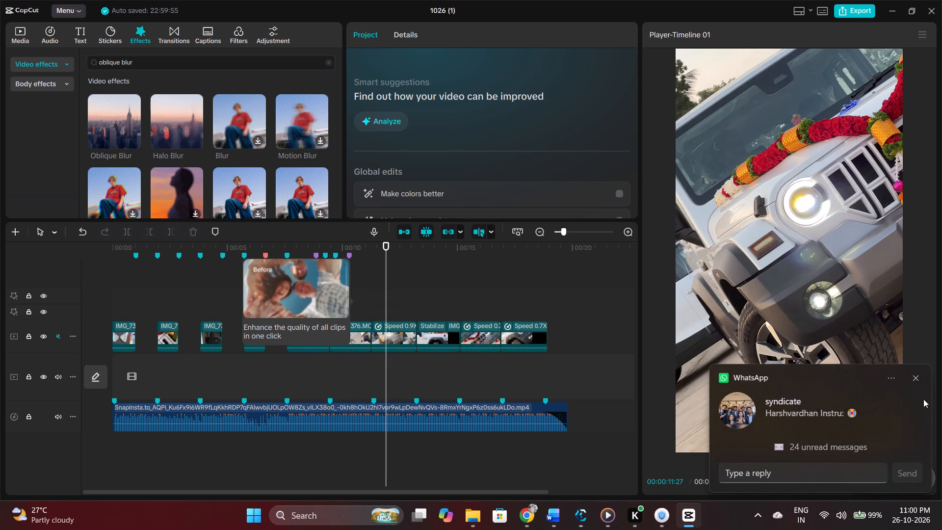
left_click(918, 380)
left_click_drag(327, 289, 403, 293)
left_click_drag(401, 294, 295, 302)
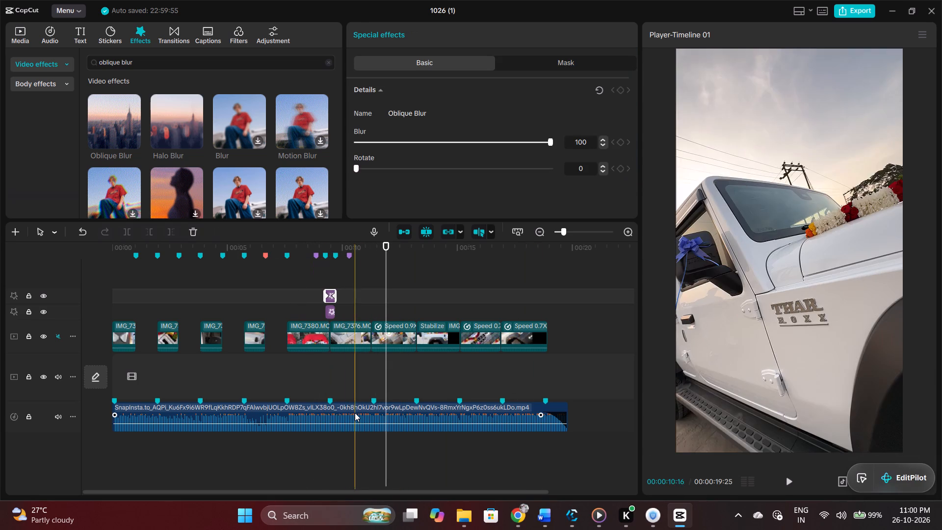
left_click(287, 302)
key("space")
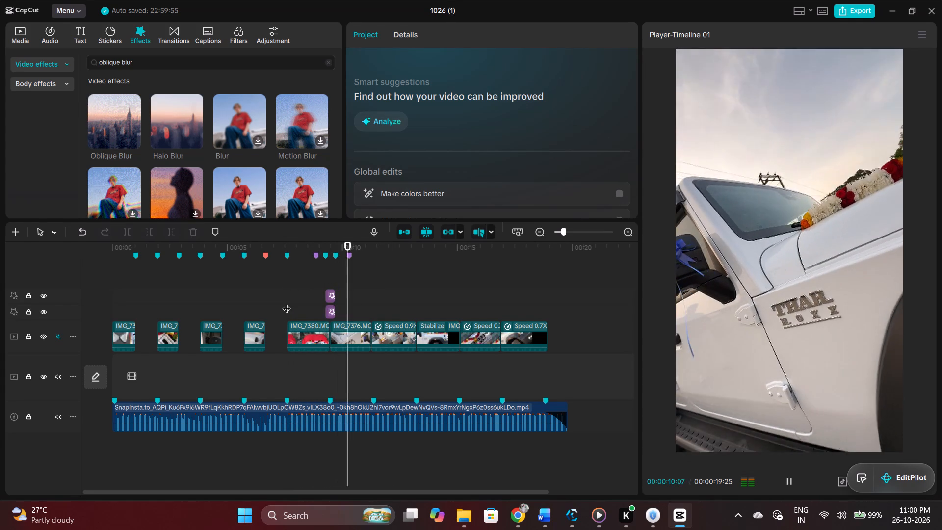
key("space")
scroll(323, 314, "up", 5)
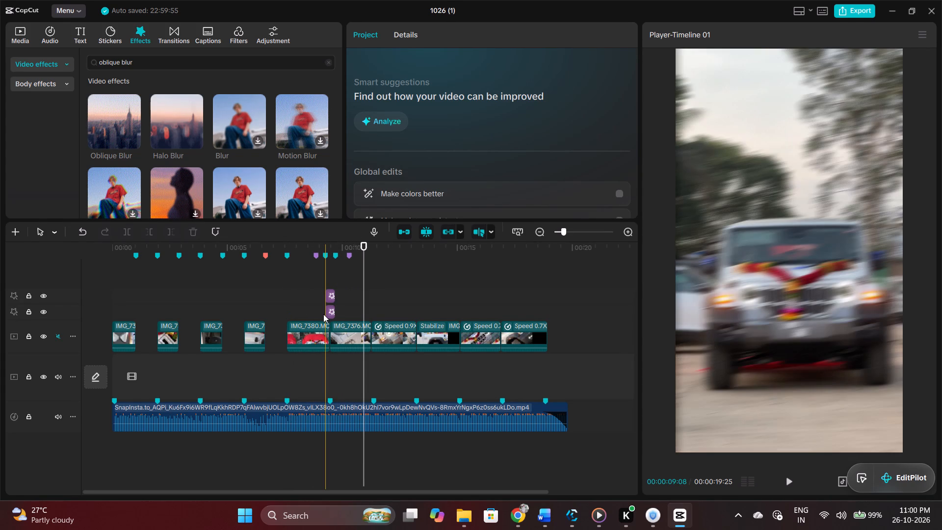
scroll(323, 314, "up", 6)
scroll(323, 314, "down", 4)
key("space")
scroll(323, 314, "up", 6)
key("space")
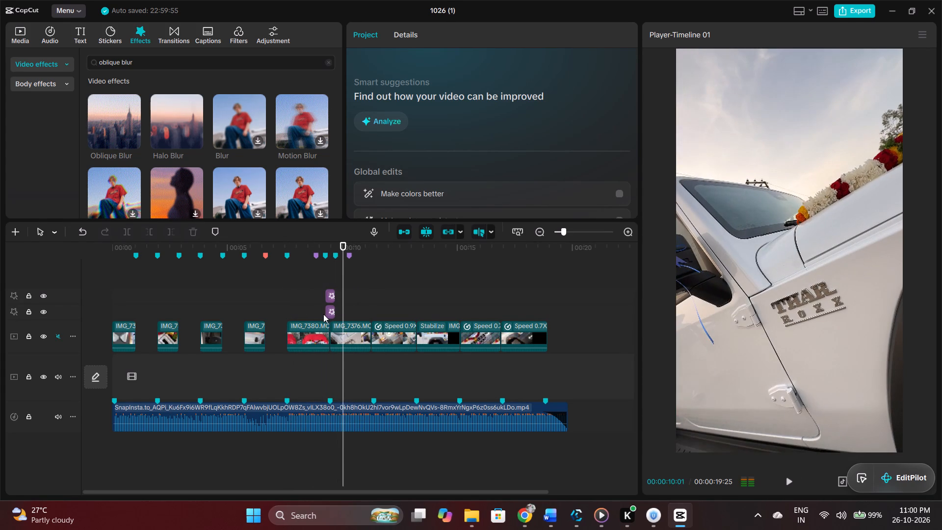
Remove the Shake effect's keyframe at its start, 00:00:09:08.
scroll(323, 314, "up", 15, "ctrl")
scroll(277, 285, "up", 10, "ctrl")
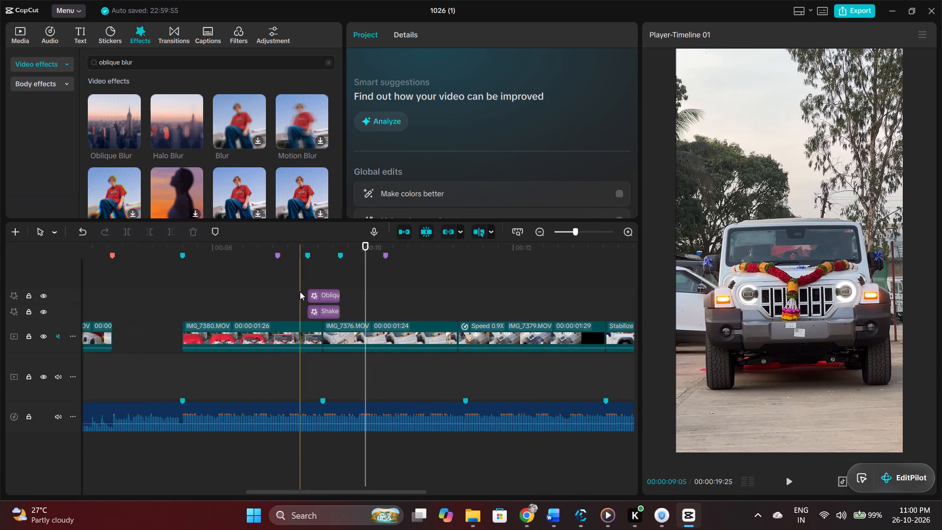
scroll(300, 291, "up", 17, "ctrl")
scroll(340, 300, "up", 14, "ctrl")
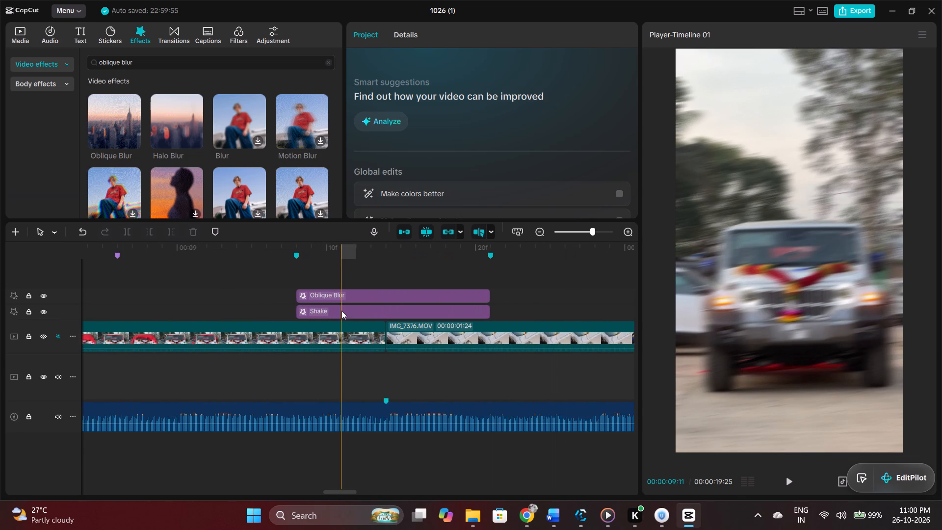
left_click(341, 312)
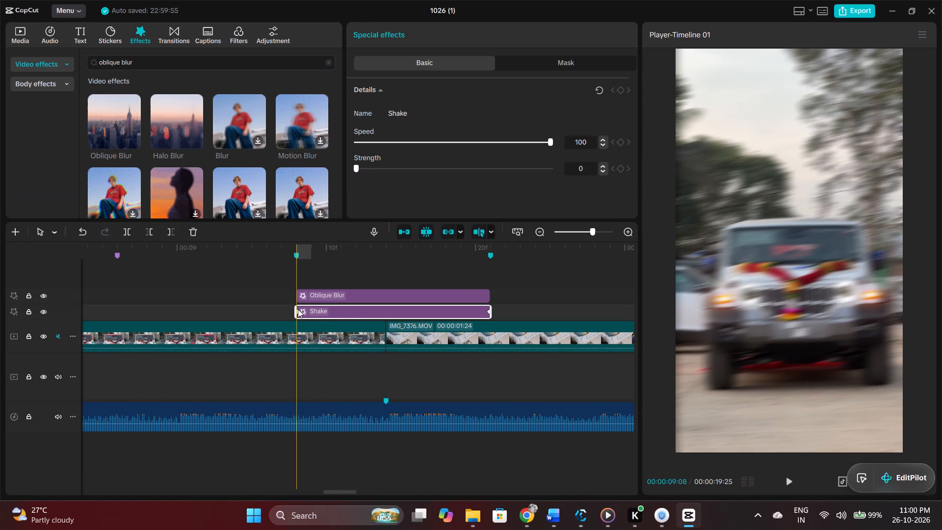
left_click(298, 309)
left_click(619, 88)
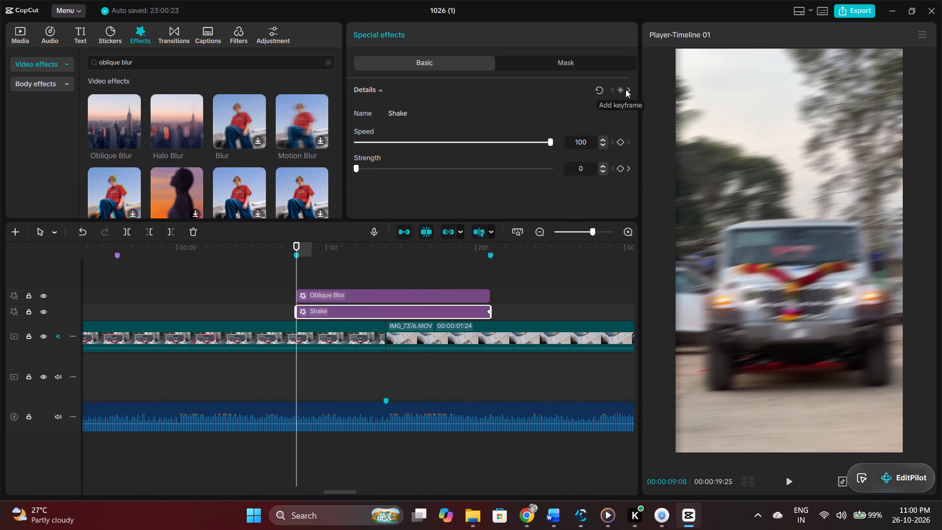
Keyframe all of the Shake effect's settings at its end, 00:00:09:21, with Speed at 100 and Strength at 0.
left_click(627, 89)
left_click(627, 89)
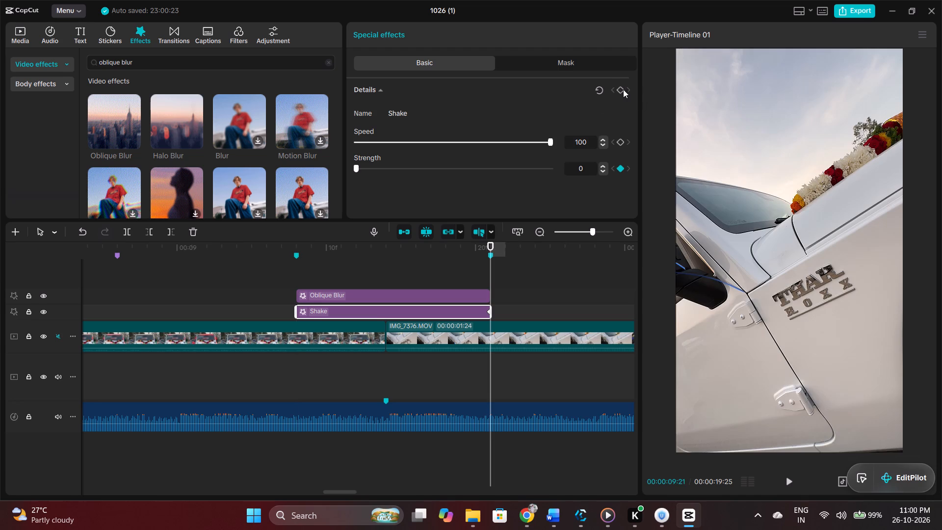
left_click(621, 89)
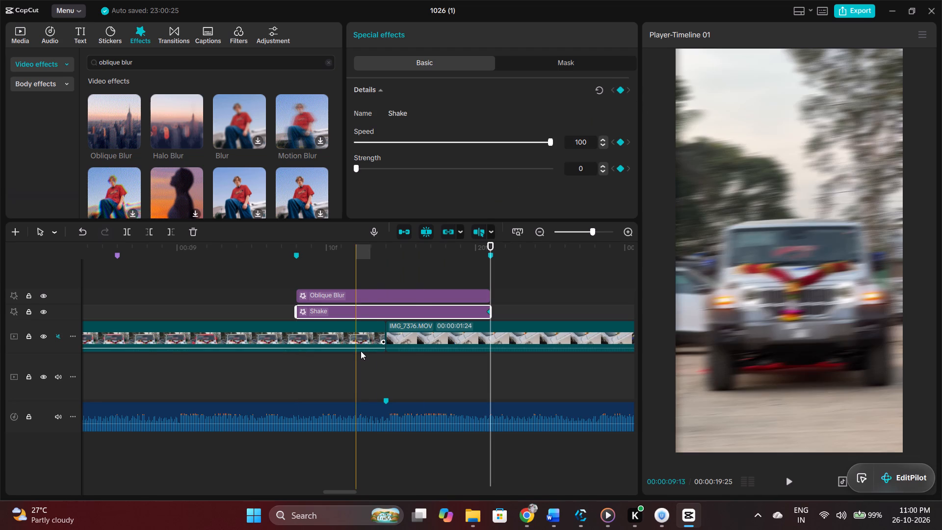
Remove the timeline markers at 00:00:09:08 and 00:00:09:21.
left_click(358, 351)
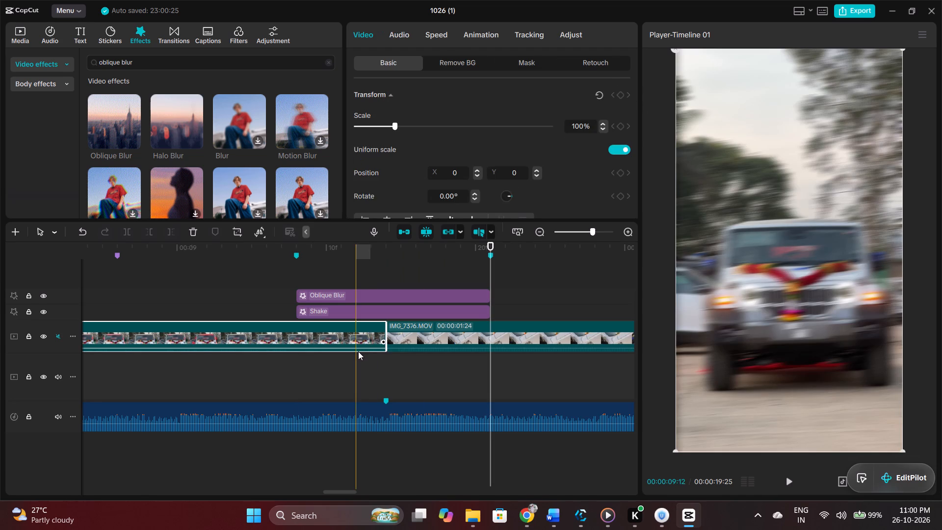
left_click(356, 367)
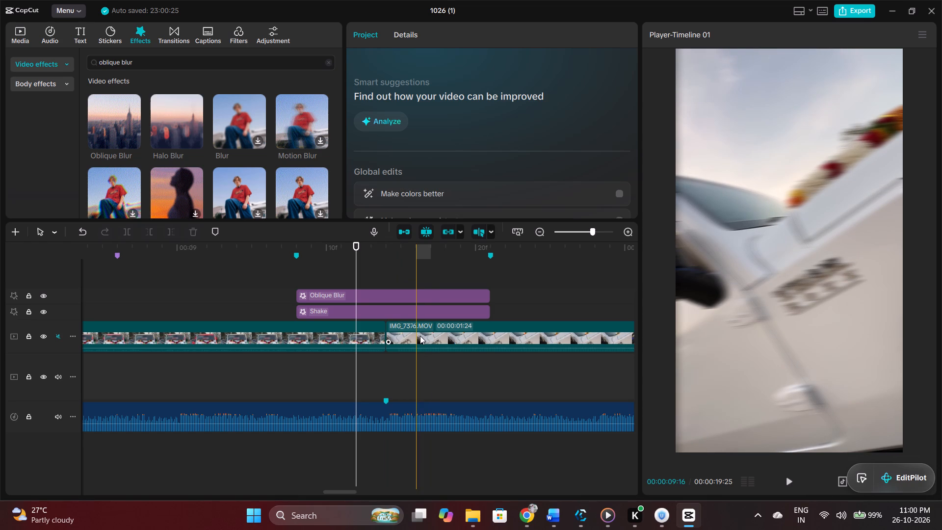
left_click(300, 255)
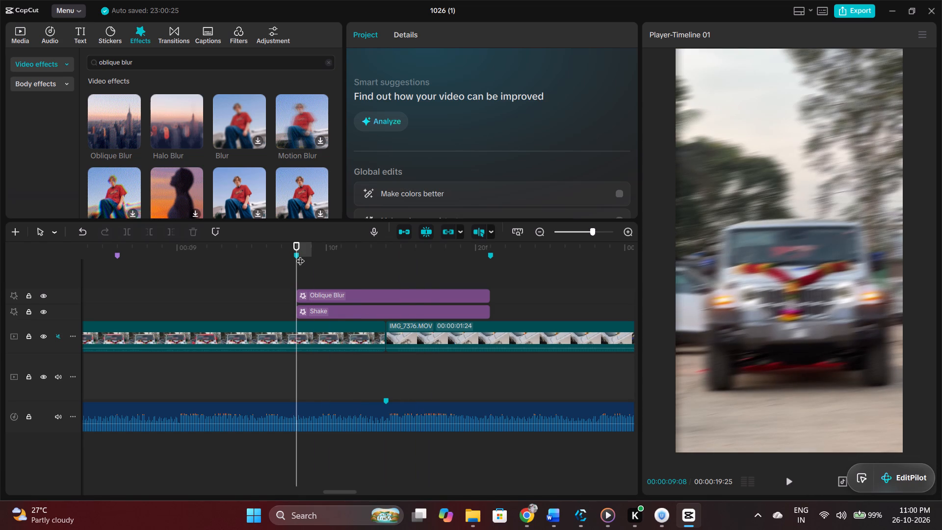
left_click(299, 251)
left_click(210, 232)
left_click(486, 251)
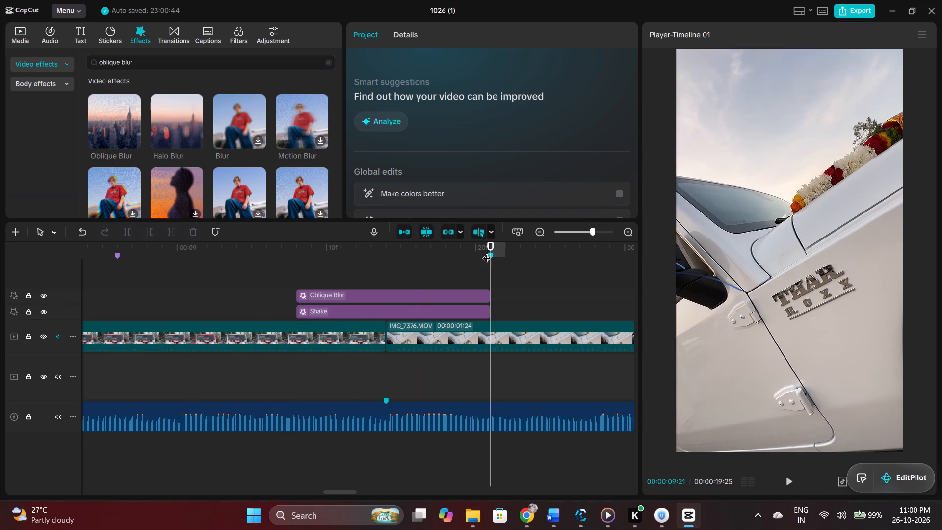
left_click(489, 252)
left_click(219, 231)
Add timeline markers at 00:00:09:12 and 00:00:09:16, on either side of the cut to IMG_7376.MOV.
left_click(358, 283)
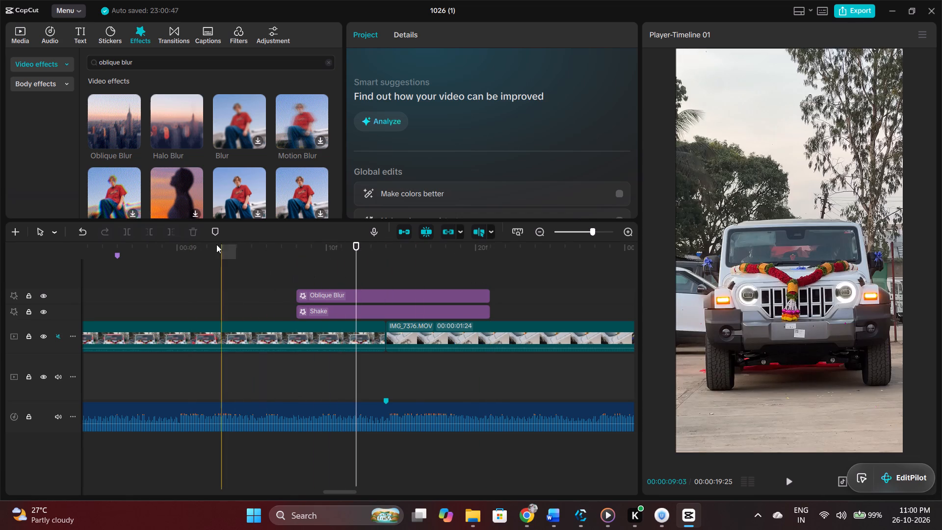
left_click(216, 235)
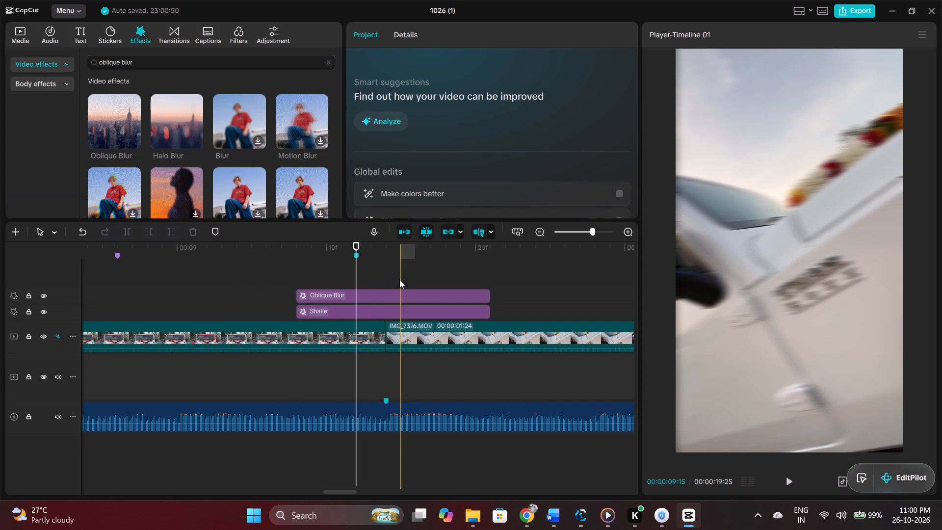
left_click(413, 281)
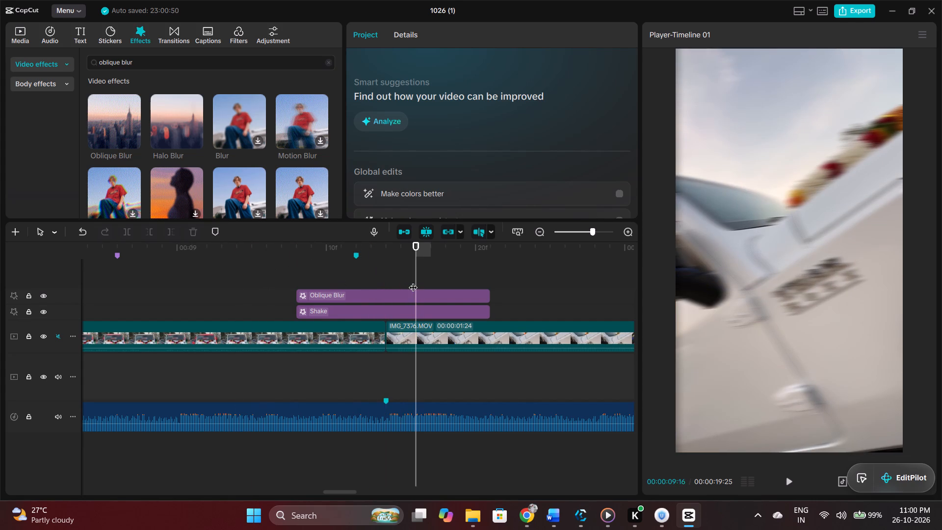
left_click(214, 234)
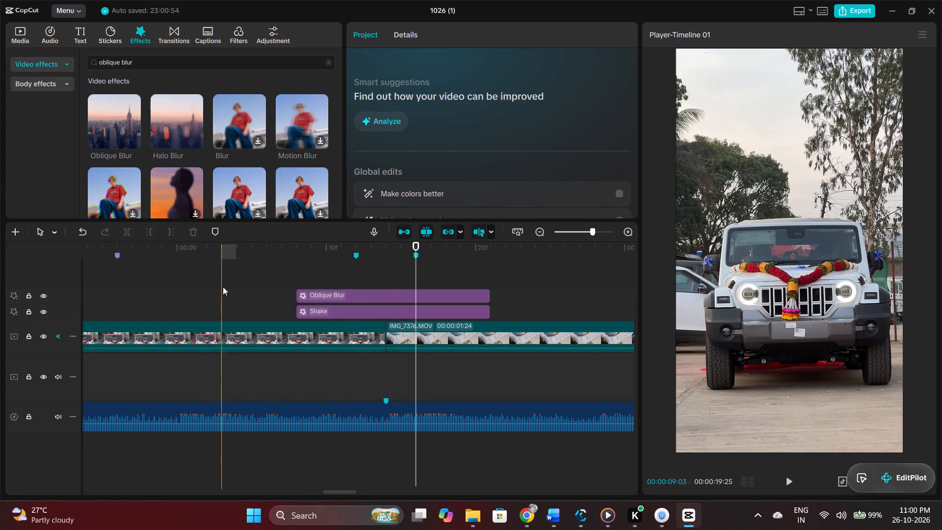
Keyframe all of the Shake effect's settings at the 00:00:09:12 marker, with Speed at 100 and Strength at 6.
left_click(353, 277)
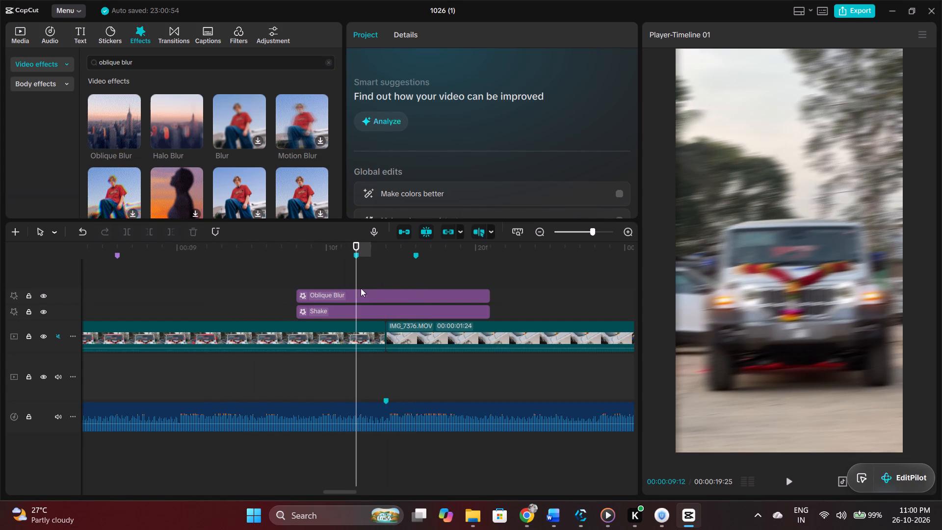
left_click(352, 313)
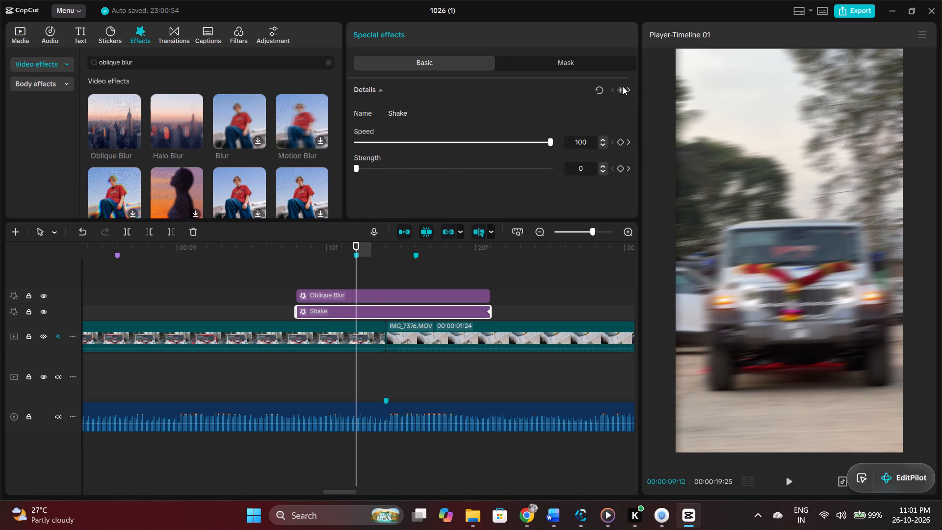
left_click(363, 164)
left_click(365, 166)
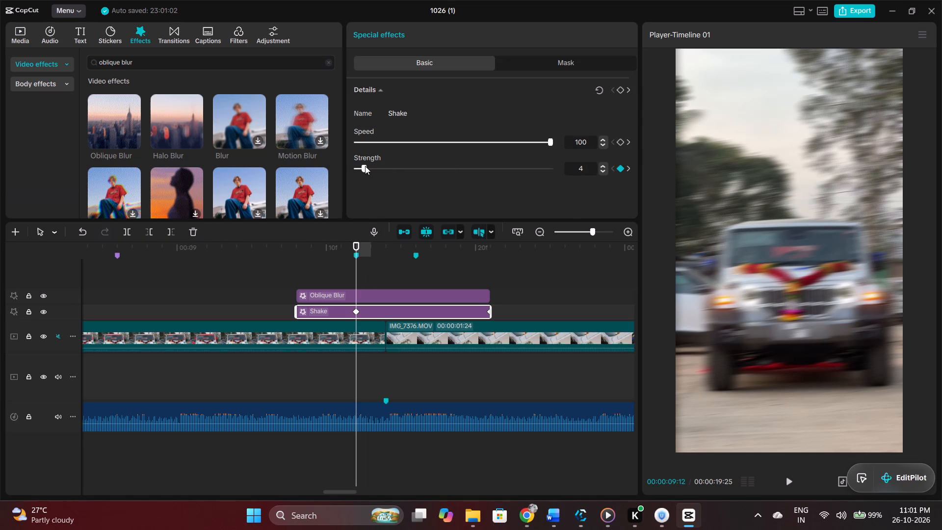
left_click(366, 166)
left_click(367, 166)
left_click(621, 89)
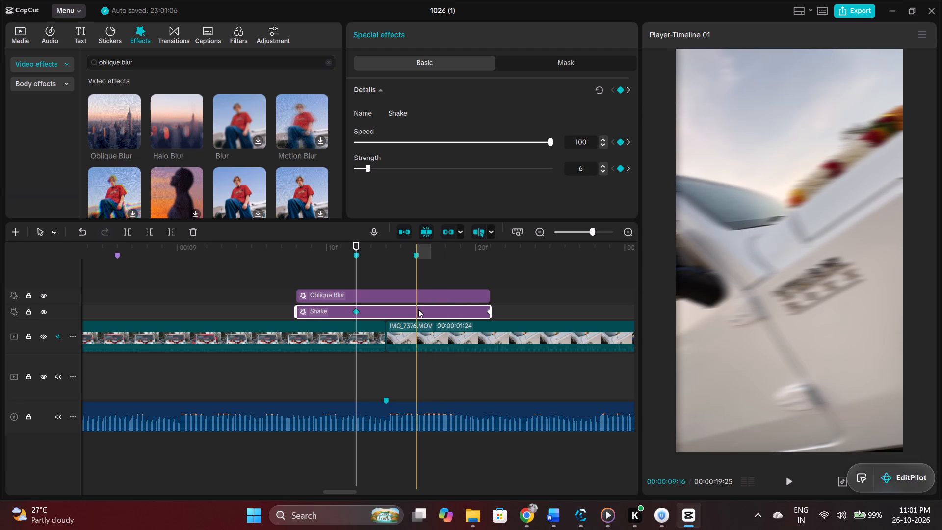
Keyframe the Shake effect's Strength at 0 at the 00:00:09:16 marker and compare it with the 00:00:09:12 keyframe.
left_click(417, 255)
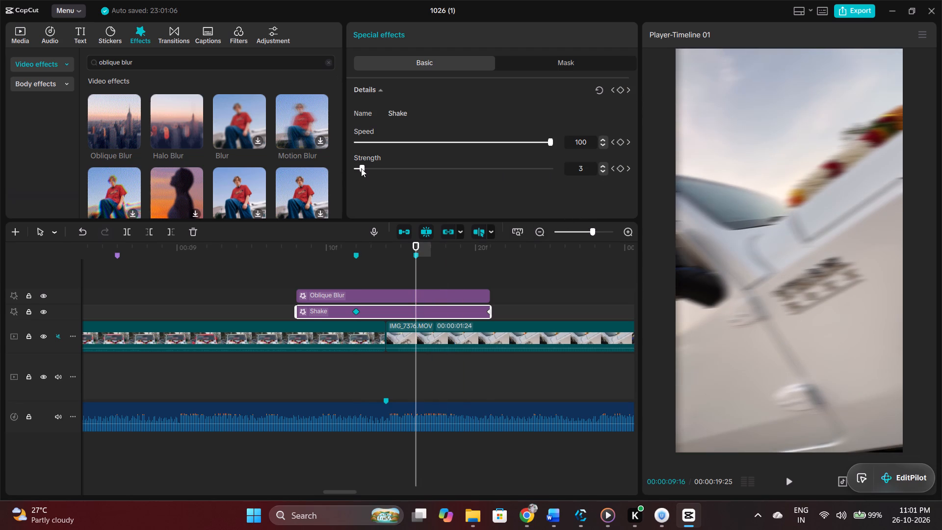
left_click_drag(361, 168, 343, 168)
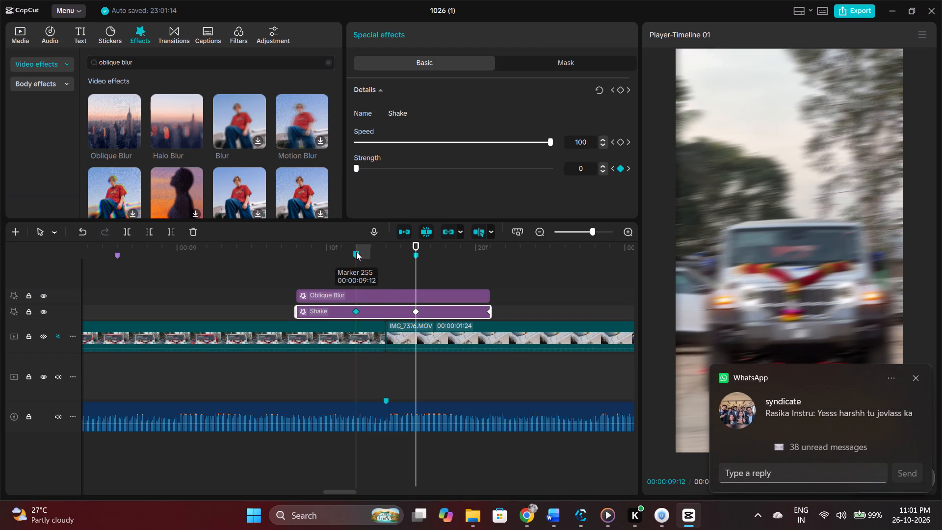
left_click(356, 252)
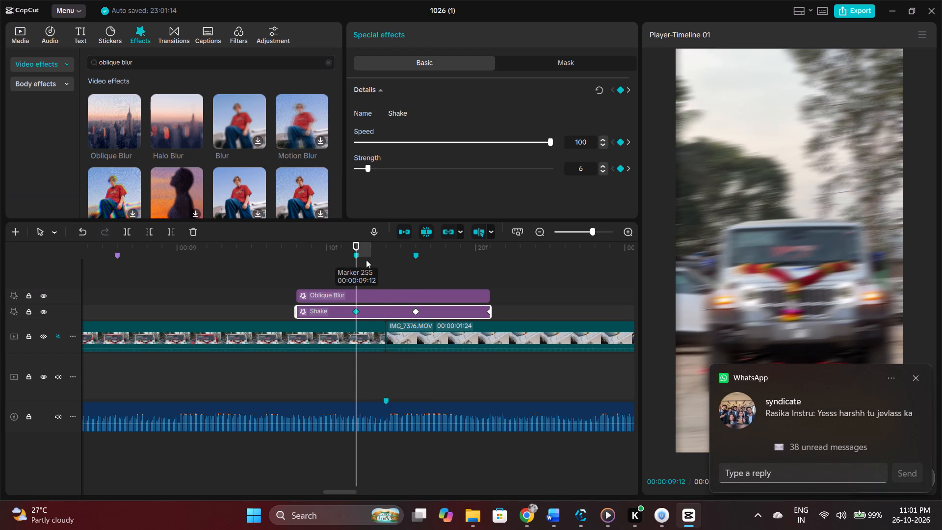
left_click(417, 256)
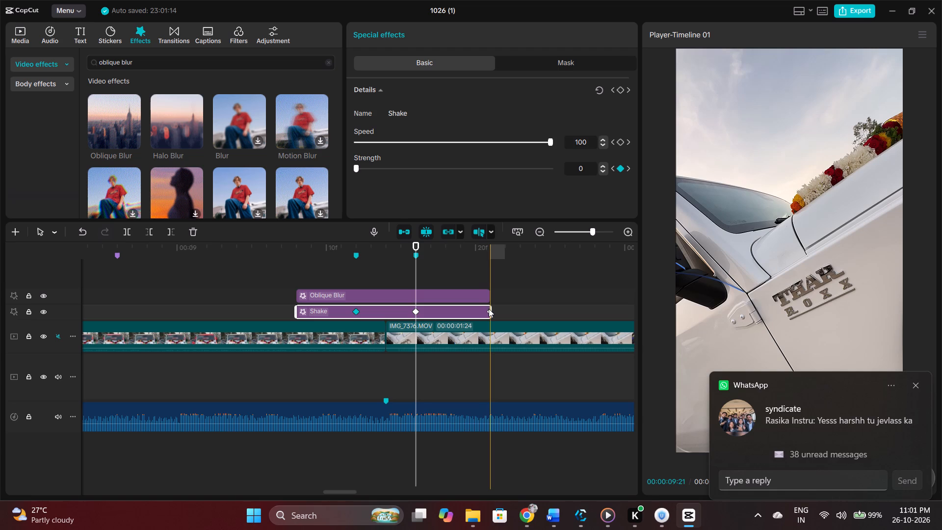
Trim both ends of the Shake effect so it spans only from the 00:00:09:12 marker to the 00:00:09:16 marker.
left_click_drag(489, 309, 471, 309)
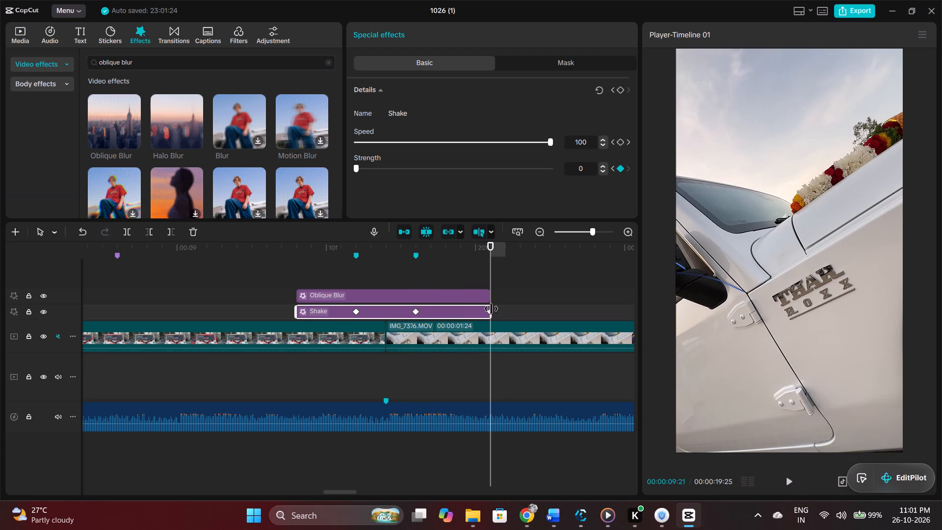
left_click_drag(493, 310, 417, 316)
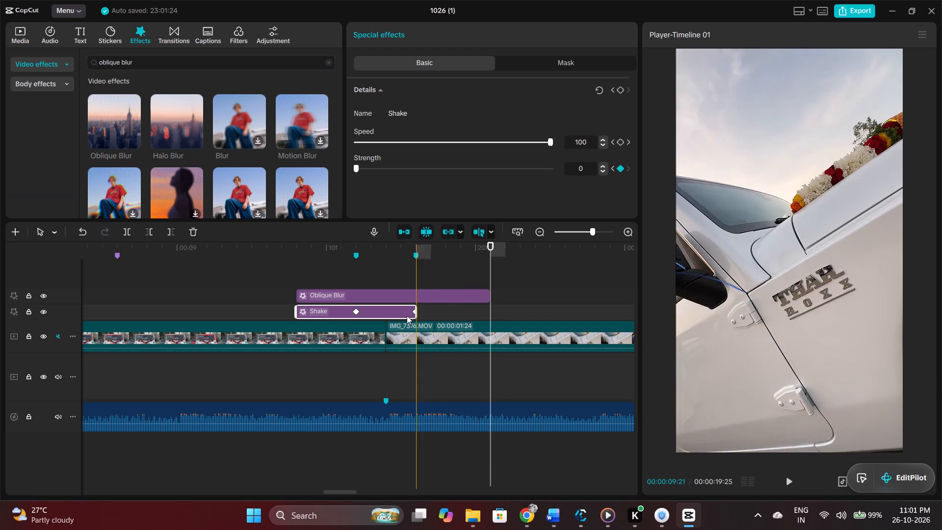
left_click_drag(296, 310, 340, 323)
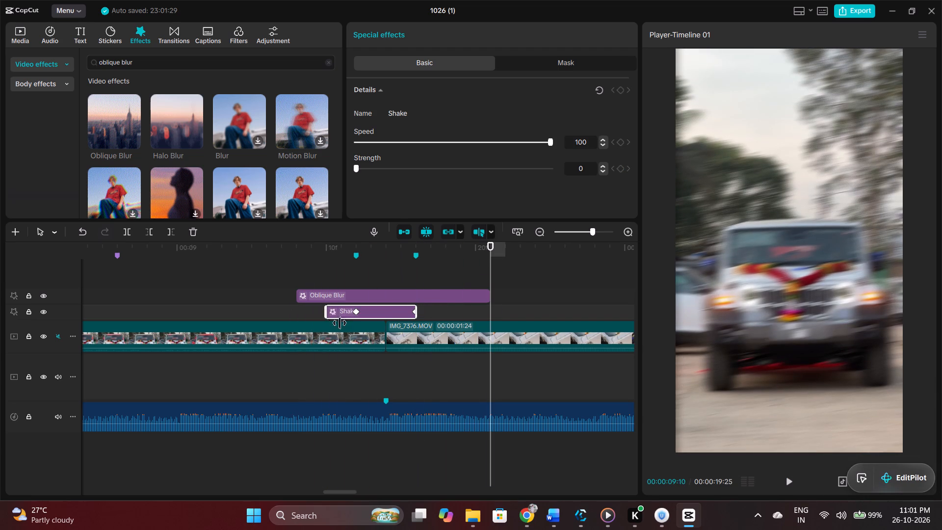
left_click_drag(340, 323, 356, 326)
Remove the Oblique Blur effect's keyframes at its end, 00:00:09:21, and at its start, 00:00:09:08.
left_click(322, 297)
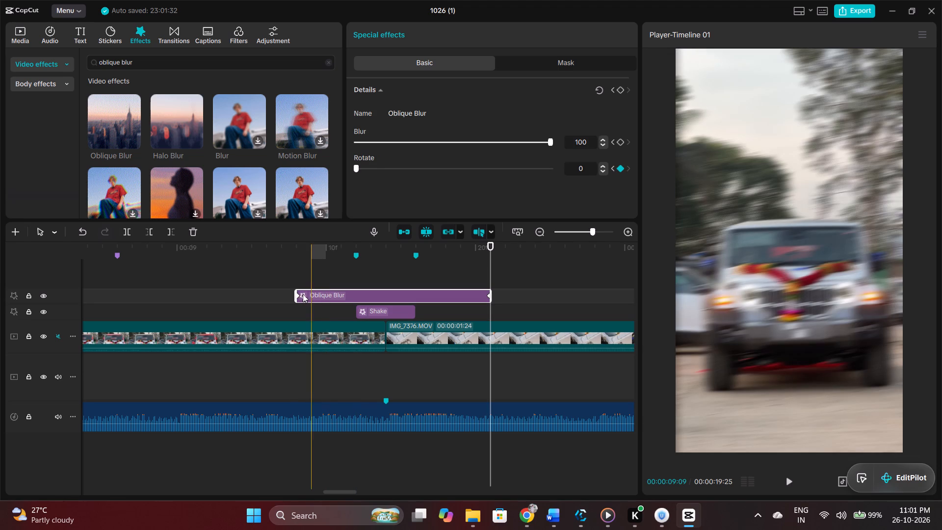
left_click(296, 294)
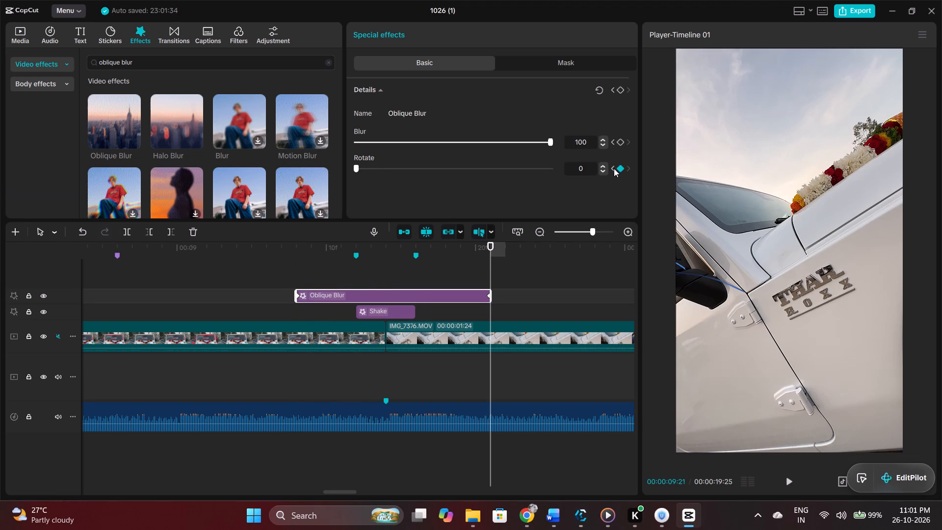
left_click(617, 166)
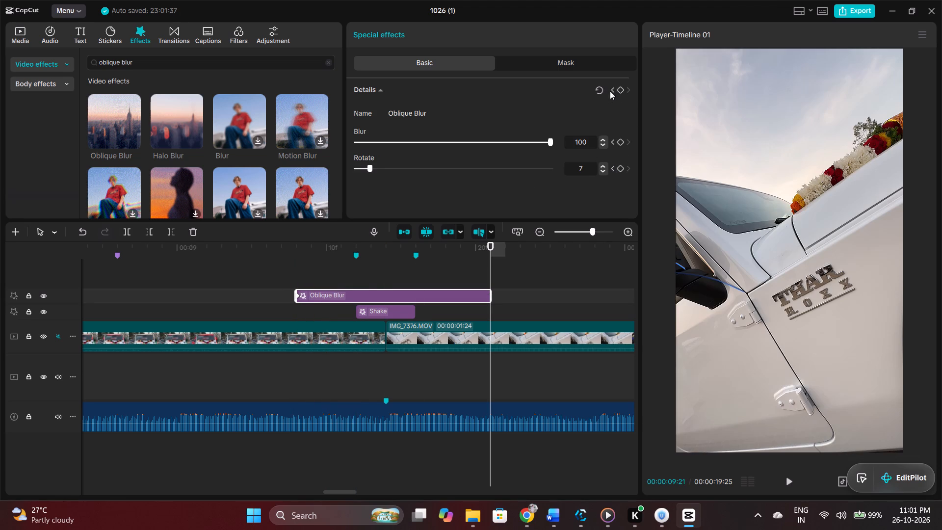
left_click(611, 89)
left_click(618, 85)
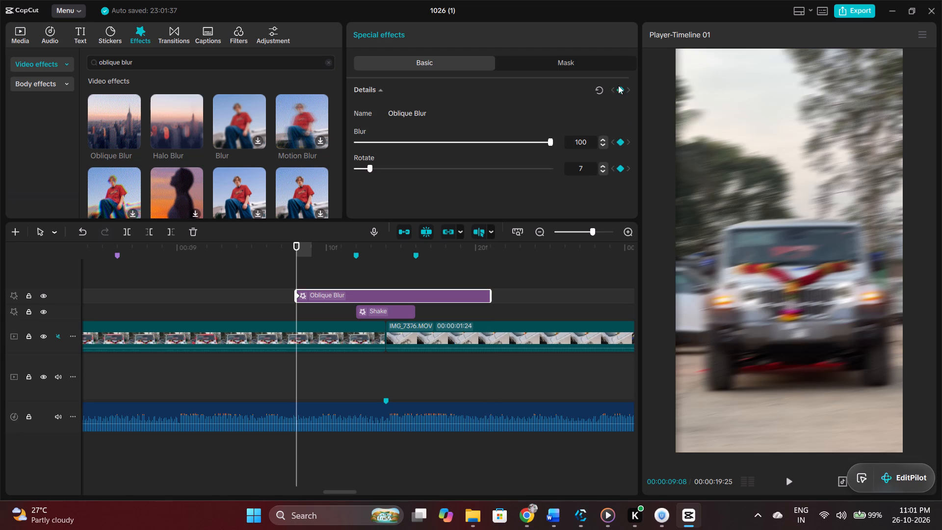
Keyframe all of the Oblique Blur effect's settings at the 00:00:09:12 marker and set its Rotate to 0 at the 00:00:09:16 marker.
left_click(356, 253)
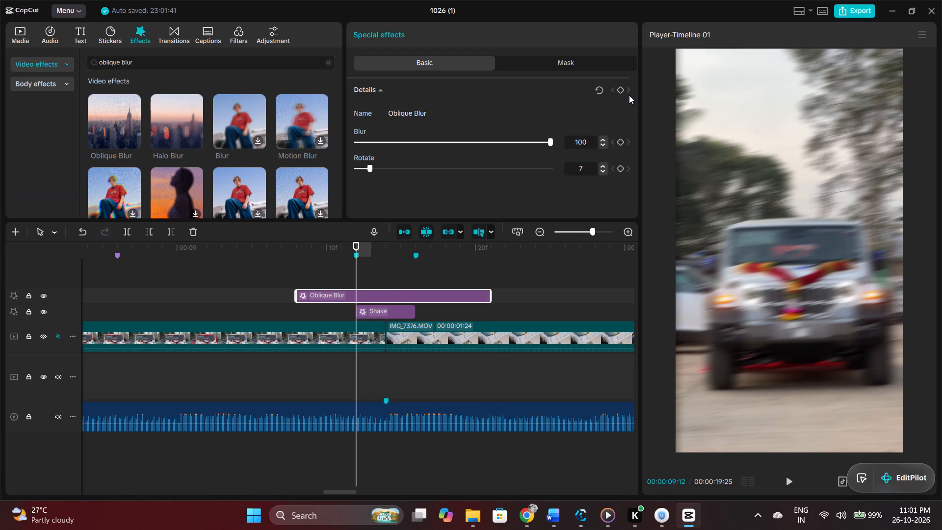
left_click(618, 90)
left_click(417, 253)
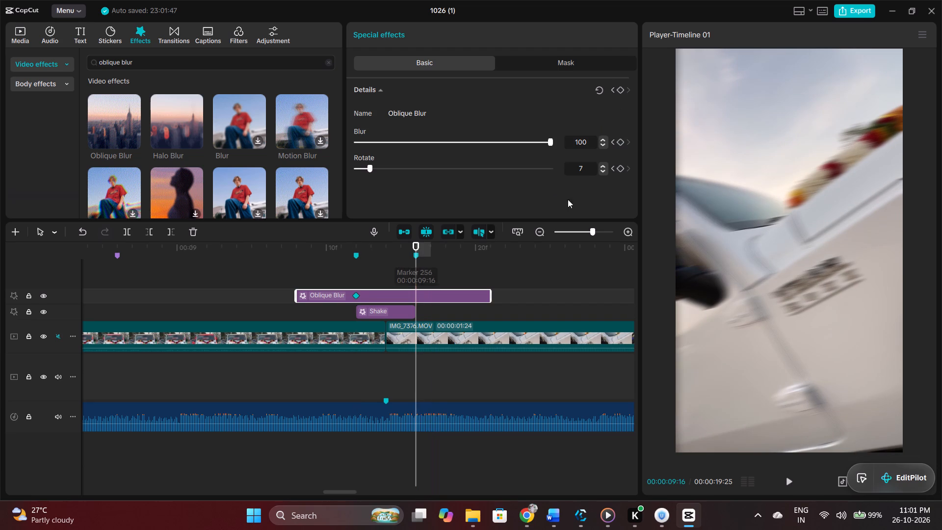
left_click_drag(369, 171, 369, 171)
left_click_drag(369, 171, 343, 171)
Trim the Oblique Blur effect to run from the 00:00:09:12 marker to the 00:00:09:16 marker.
left_click_drag(489, 296, 443, 297)
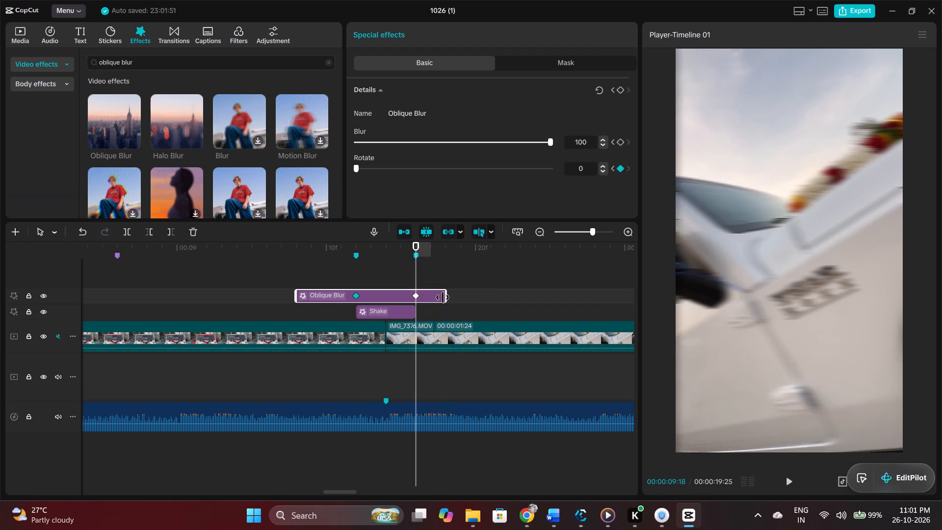
left_click_drag(443, 297, 419, 300)
left_click_drag(295, 295, 328, 302)
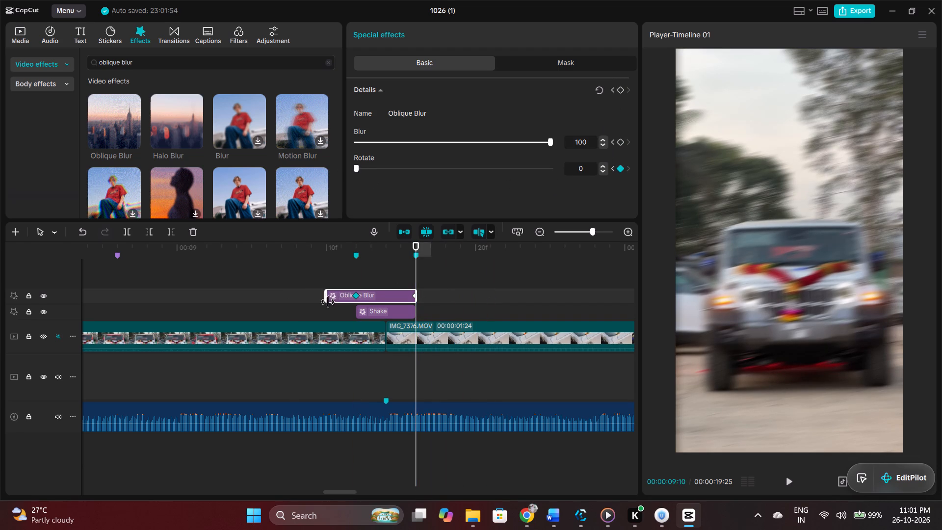
left_click_drag(328, 302, 354, 306)
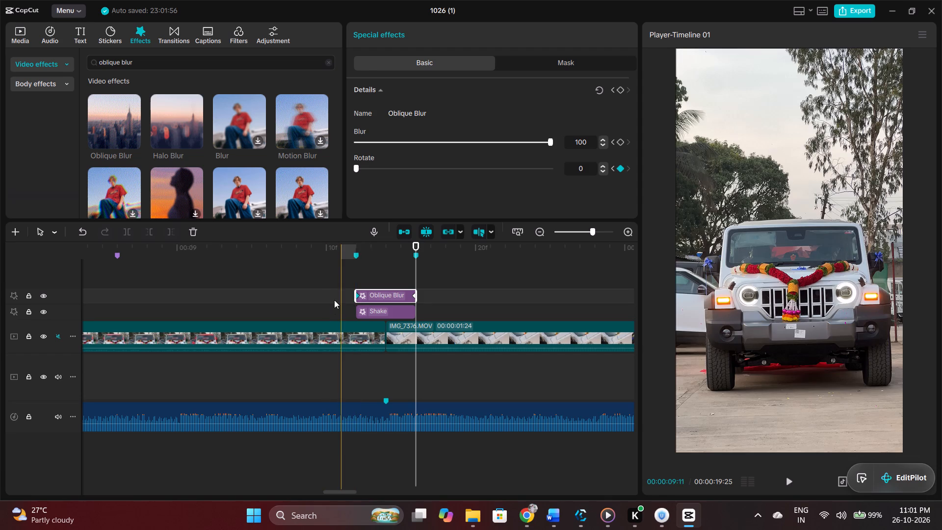
Play back the video across the cut from IMG_7380.MOV to IMG_7376.MOV to review the shortened effects.
left_click(334, 300)
scroll(334, 299, "down", 20, "ctrl")
scroll(334, 299, "down", 13, "ctrl")
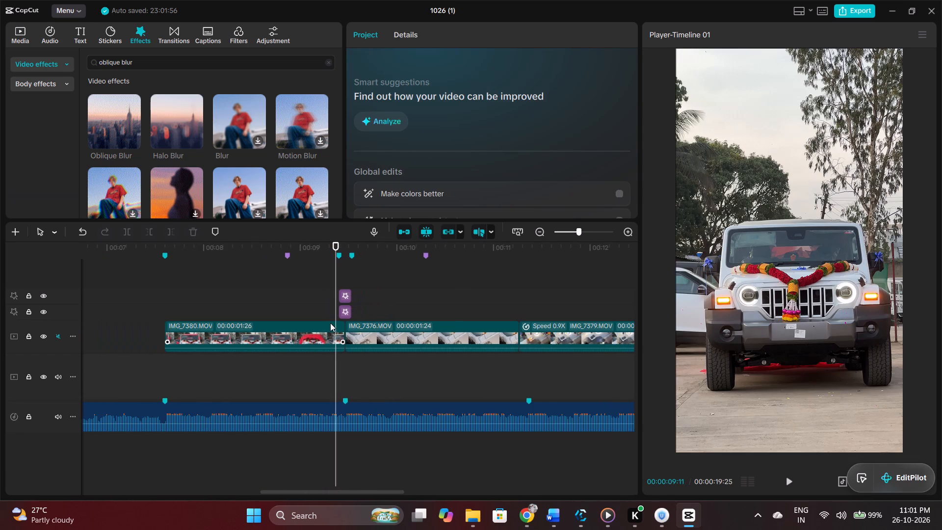
left_click(222, 301)
scroll(222, 301, "down", 1)
key("space")
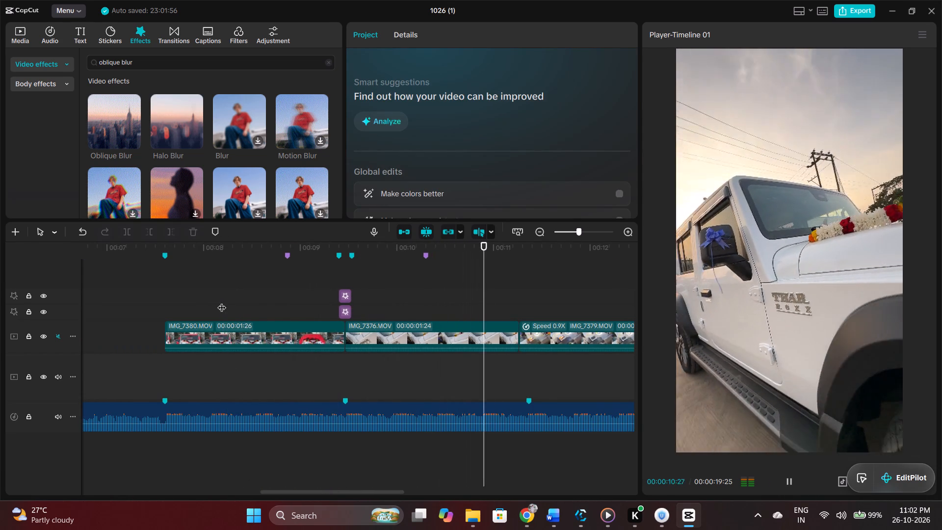
key("space")
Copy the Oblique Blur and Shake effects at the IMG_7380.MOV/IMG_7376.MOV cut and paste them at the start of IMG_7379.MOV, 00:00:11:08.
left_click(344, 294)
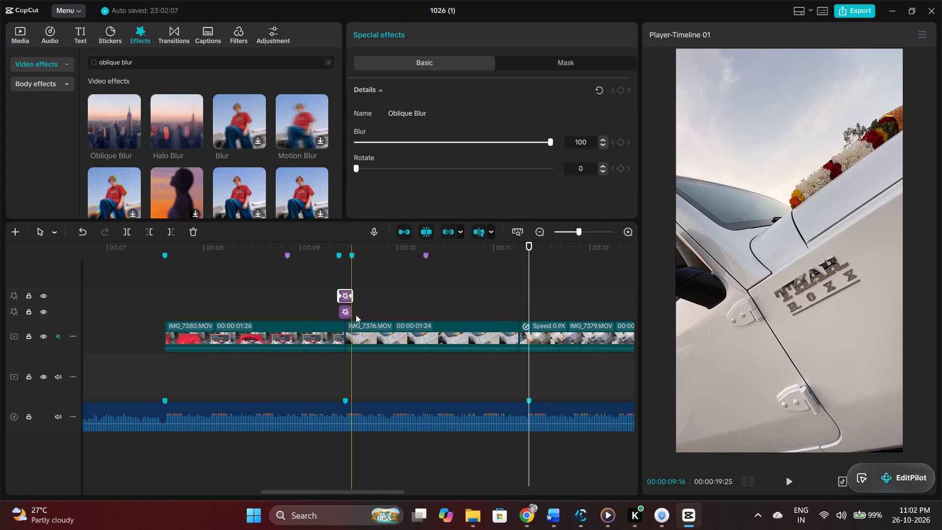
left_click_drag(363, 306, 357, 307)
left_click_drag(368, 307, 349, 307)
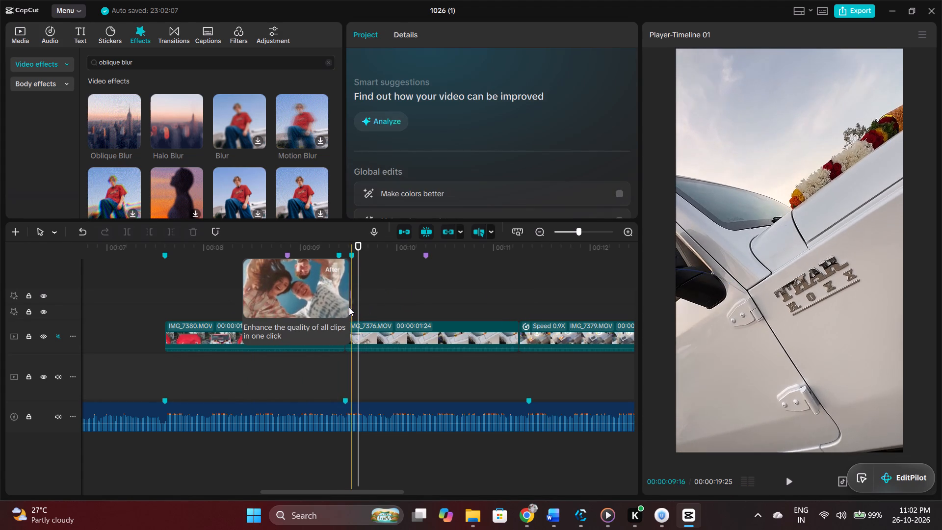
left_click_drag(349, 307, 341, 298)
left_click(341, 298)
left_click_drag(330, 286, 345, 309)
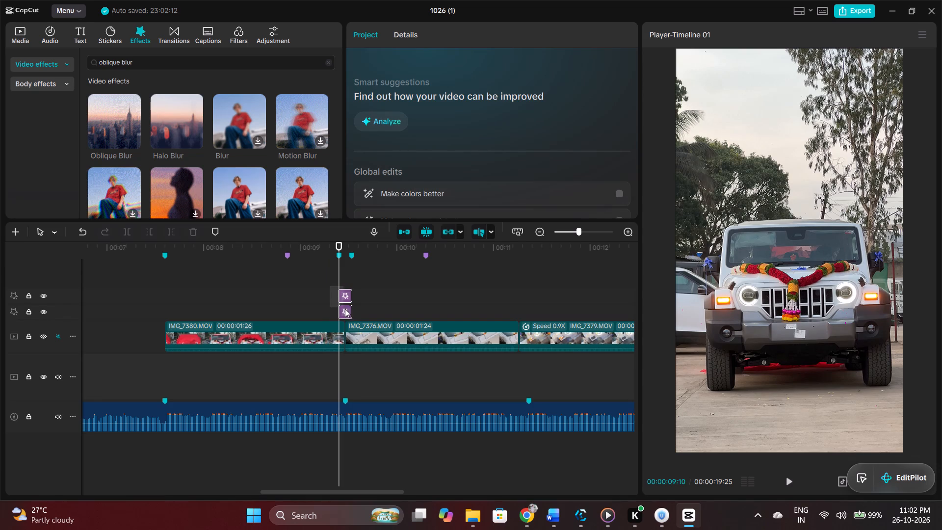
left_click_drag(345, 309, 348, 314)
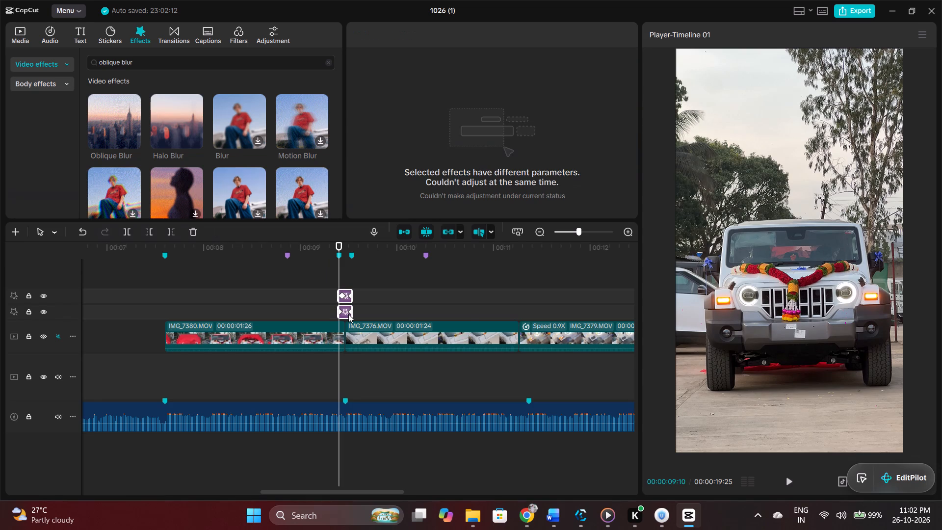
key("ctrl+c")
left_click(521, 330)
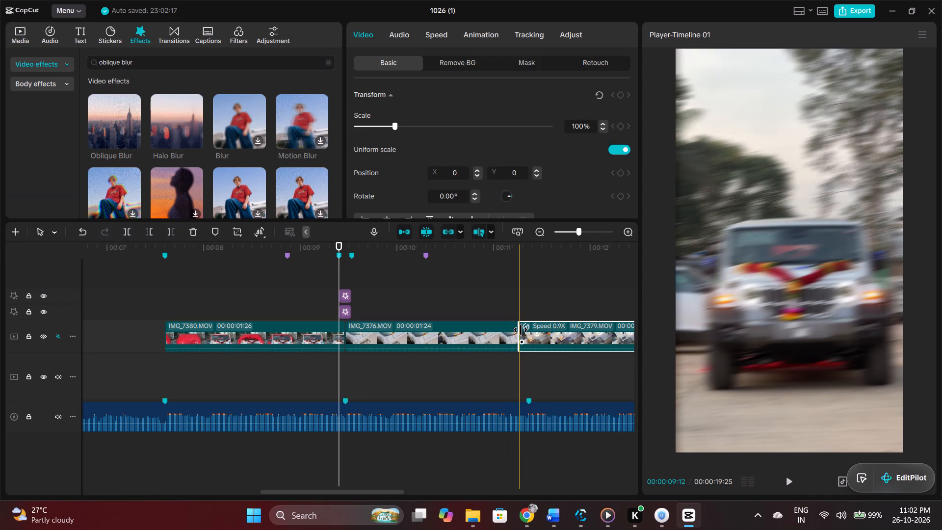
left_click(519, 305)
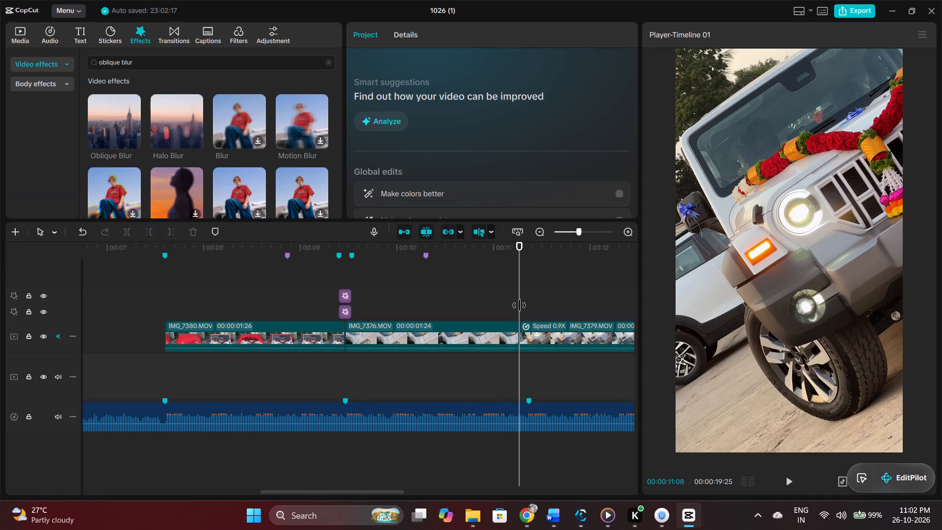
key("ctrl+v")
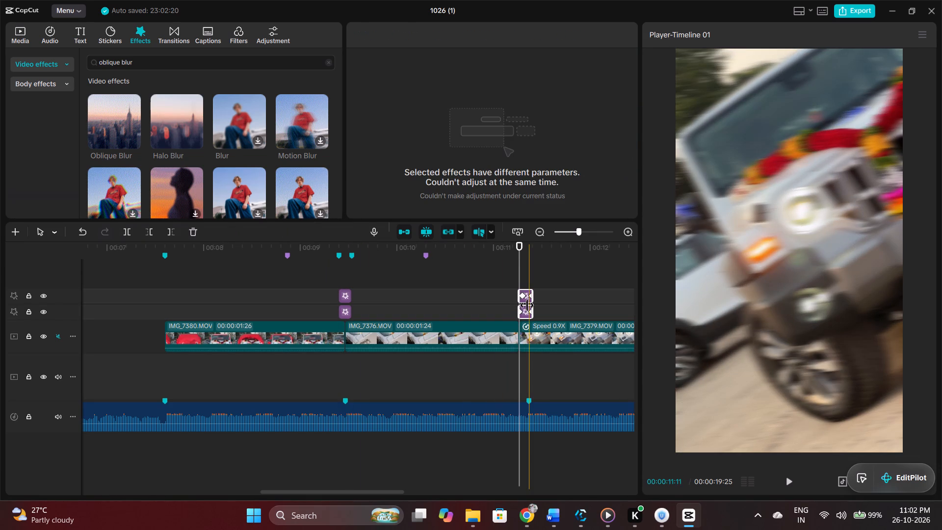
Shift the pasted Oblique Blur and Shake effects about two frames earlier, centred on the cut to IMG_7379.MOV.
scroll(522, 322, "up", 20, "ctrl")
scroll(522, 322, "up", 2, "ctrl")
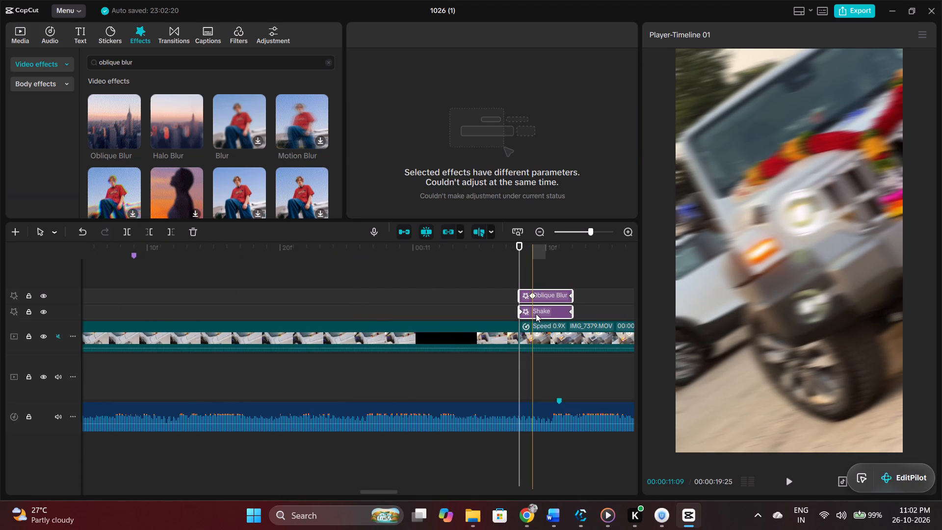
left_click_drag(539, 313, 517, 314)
Compare the original Oblique Blur and Shake effects at the start of IMG_7376.MOV with the pasted pair.
scroll(299, 296, "down", 2, "ctrl")
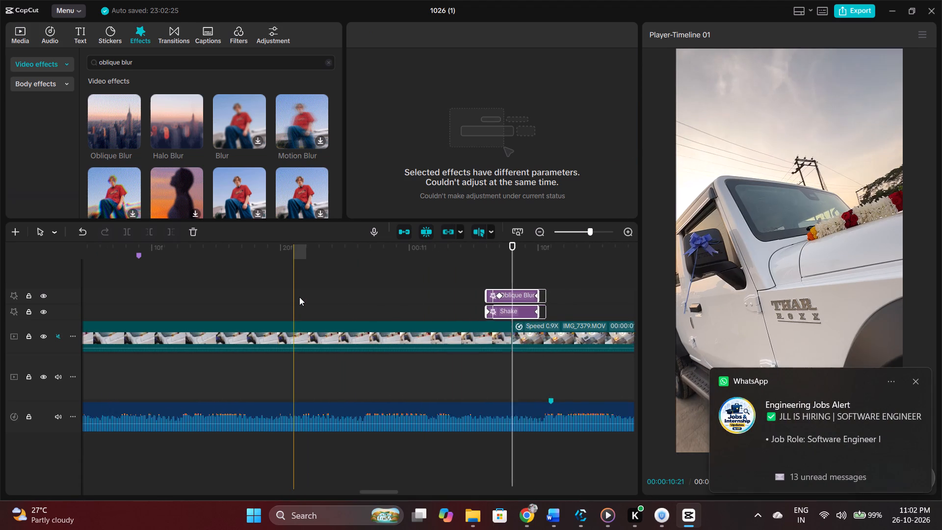
scroll(299, 297, "down", 13, "ctrl")
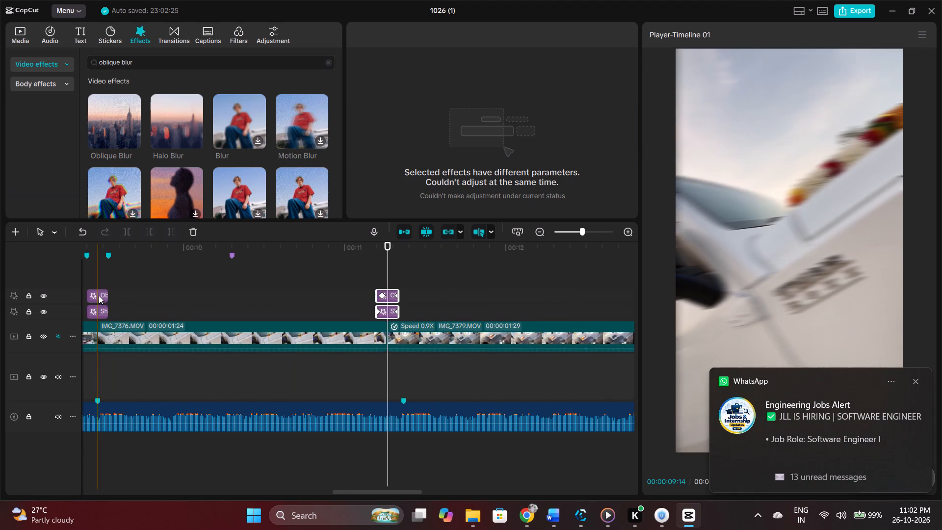
scroll(89, 313, "up", 10)
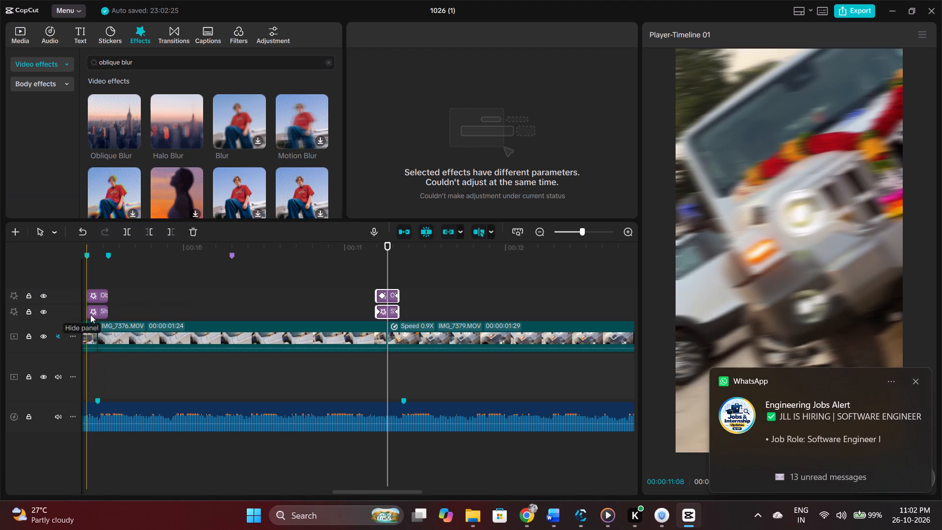
scroll(90, 315, "up", 19, "ctrl")
scroll(82, 308, "up", 12, "ctrl")
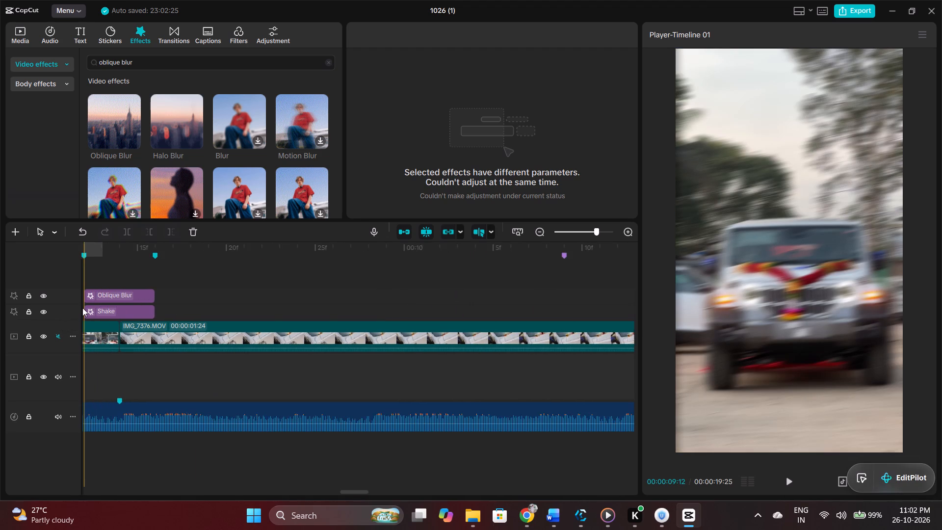
scroll(82, 308, "up", 3, "ctrl")
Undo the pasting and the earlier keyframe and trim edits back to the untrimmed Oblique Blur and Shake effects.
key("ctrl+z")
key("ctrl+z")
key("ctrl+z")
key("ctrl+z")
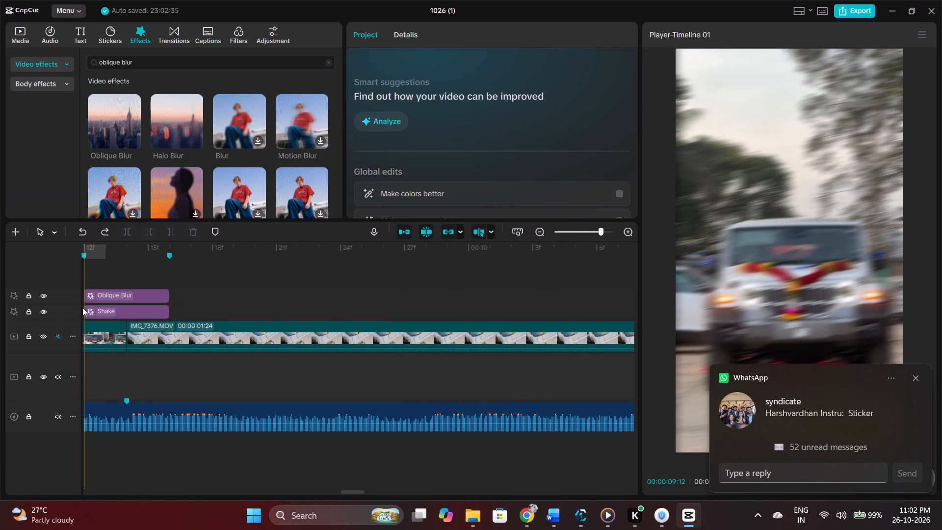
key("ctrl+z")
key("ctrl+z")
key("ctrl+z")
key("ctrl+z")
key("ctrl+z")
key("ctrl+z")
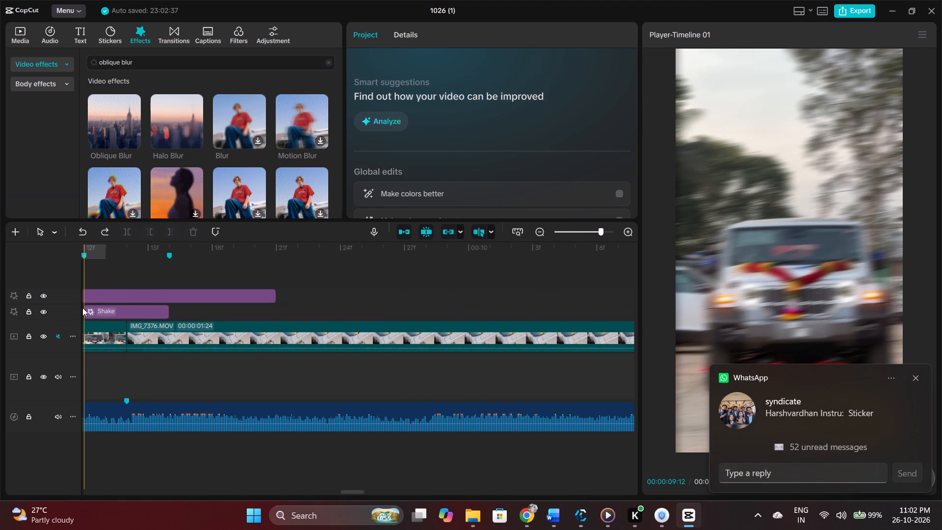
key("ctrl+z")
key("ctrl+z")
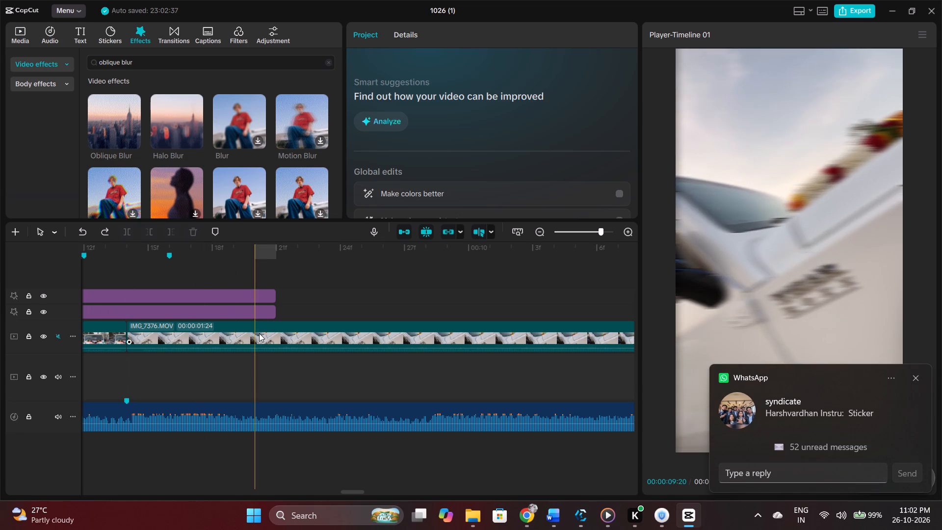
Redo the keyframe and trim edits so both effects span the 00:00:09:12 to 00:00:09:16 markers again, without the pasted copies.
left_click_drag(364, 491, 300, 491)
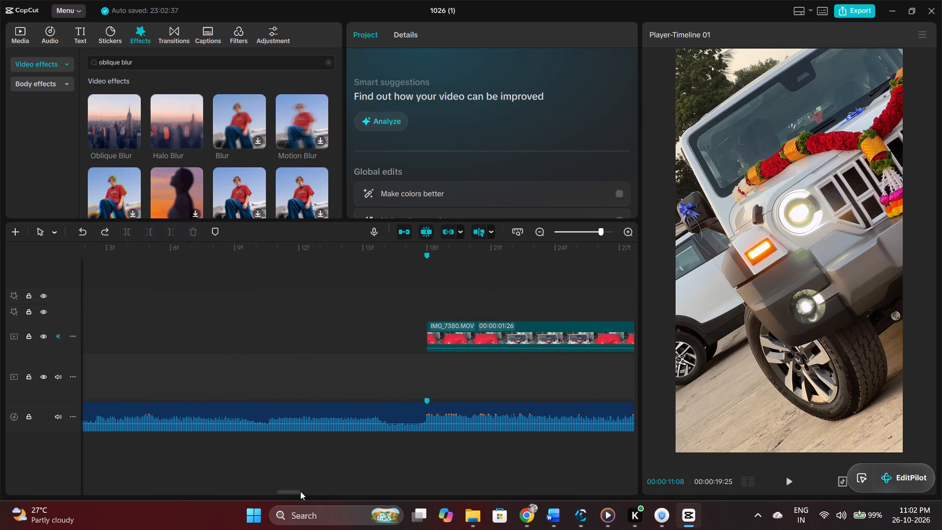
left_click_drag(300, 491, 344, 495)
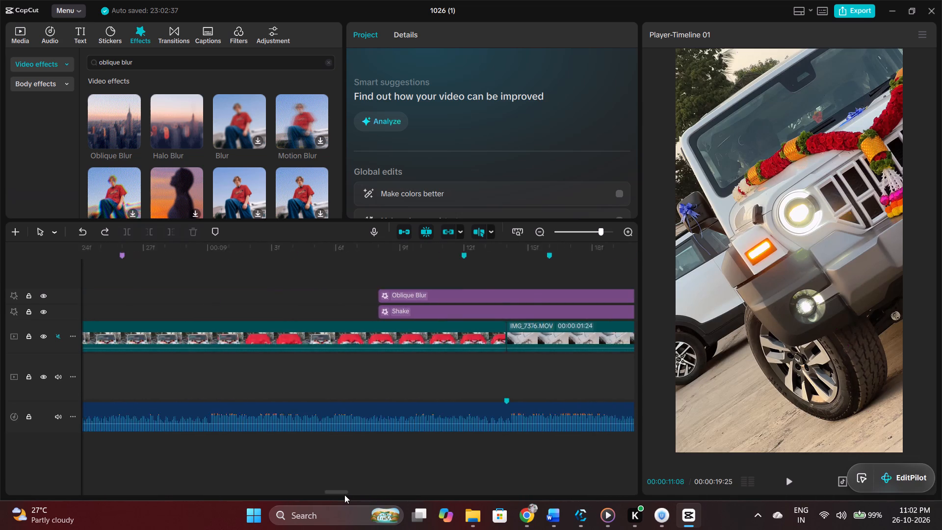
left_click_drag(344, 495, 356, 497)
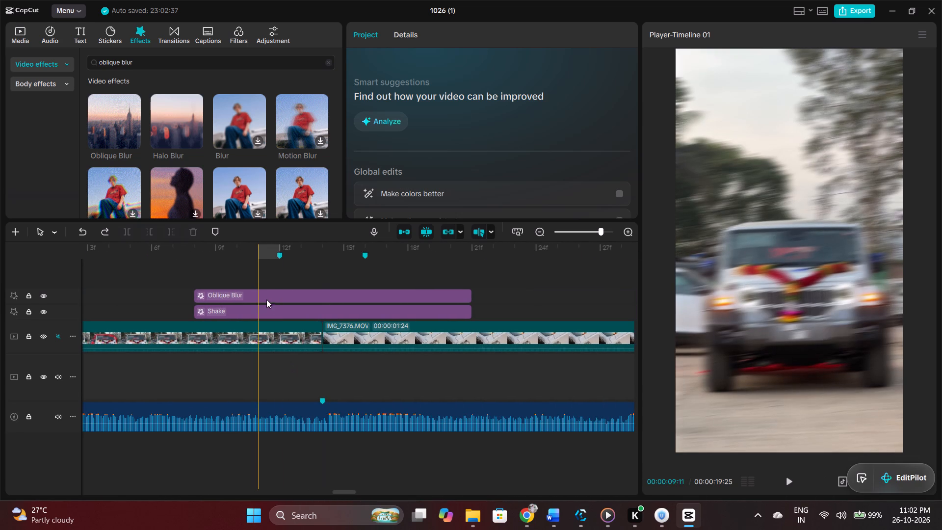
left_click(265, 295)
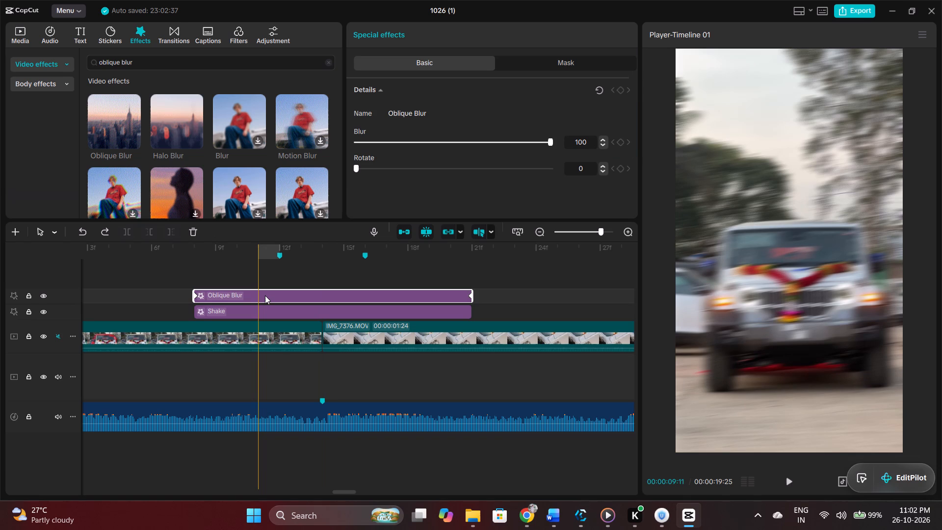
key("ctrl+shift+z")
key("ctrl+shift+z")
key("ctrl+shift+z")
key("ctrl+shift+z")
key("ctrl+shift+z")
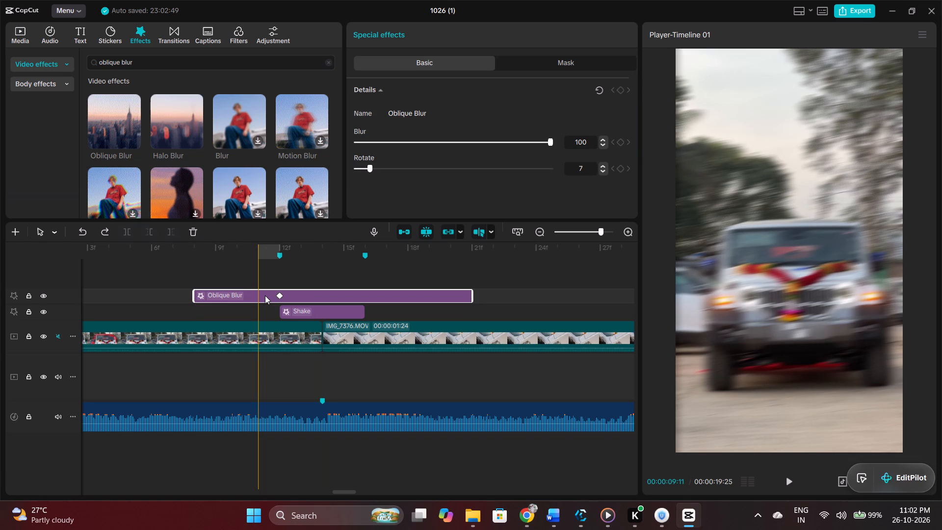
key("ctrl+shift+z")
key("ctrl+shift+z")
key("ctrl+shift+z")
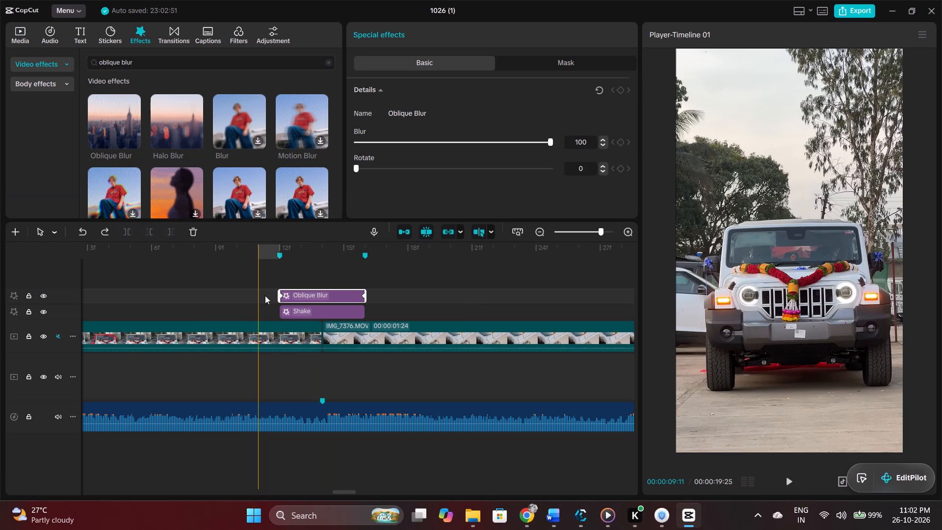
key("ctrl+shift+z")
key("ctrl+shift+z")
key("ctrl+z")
Copy the trimmed Oblique Blur and Shake effects together and paste them at the start of IMG_7379.MOV, 00:00:11:08.
left_click_drag(391, 318, 372, 314)
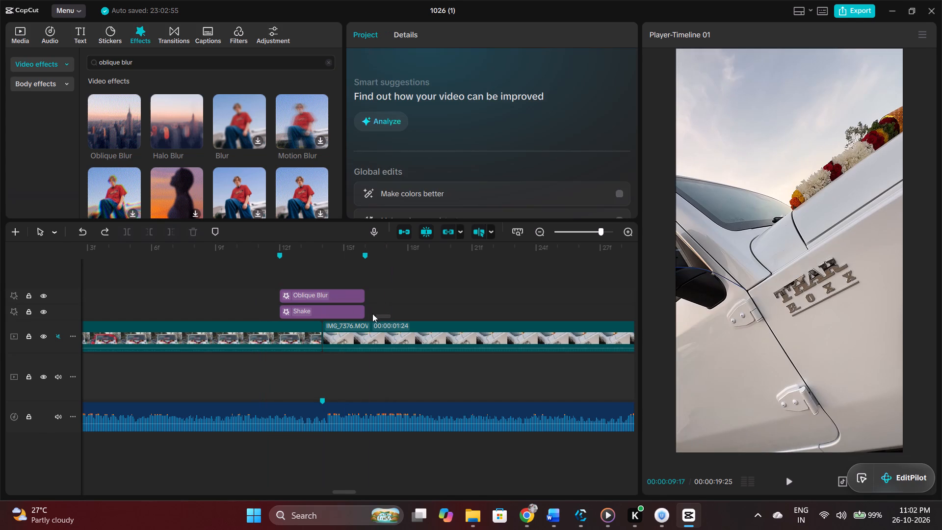
left_click_drag(372, 314, 351, 299)
key("ctrl+c")
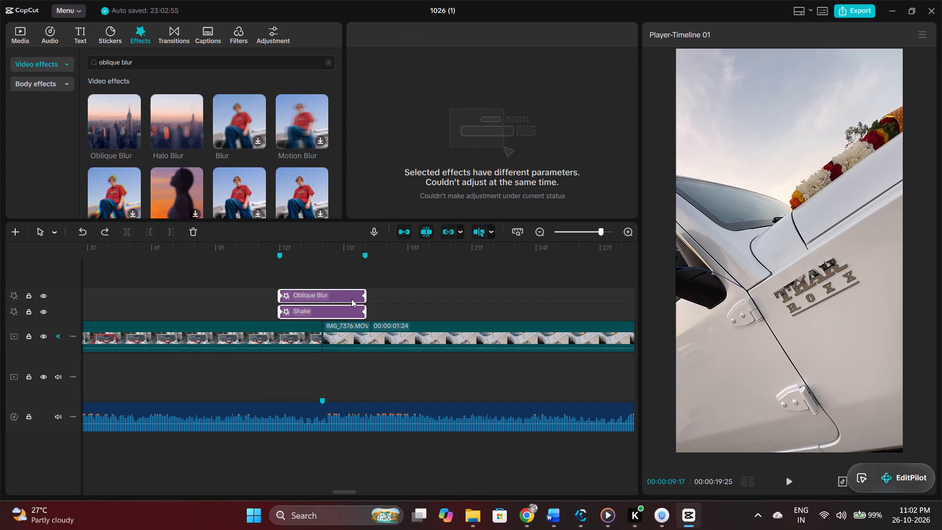
scroll(565, 300, "down", 10, "ctrl")
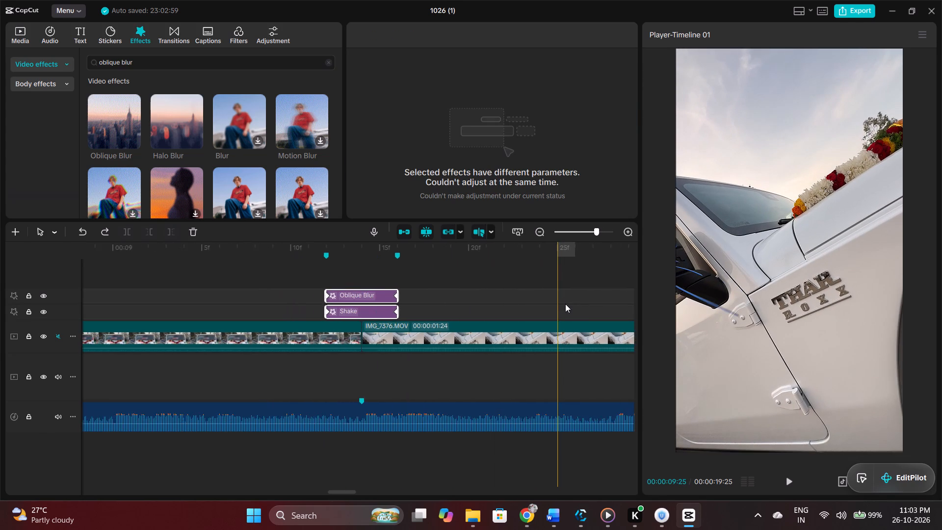
scroll(565, 304, "down", 5, "ctrl")
left_click_drag(350, 490, 397, 495)
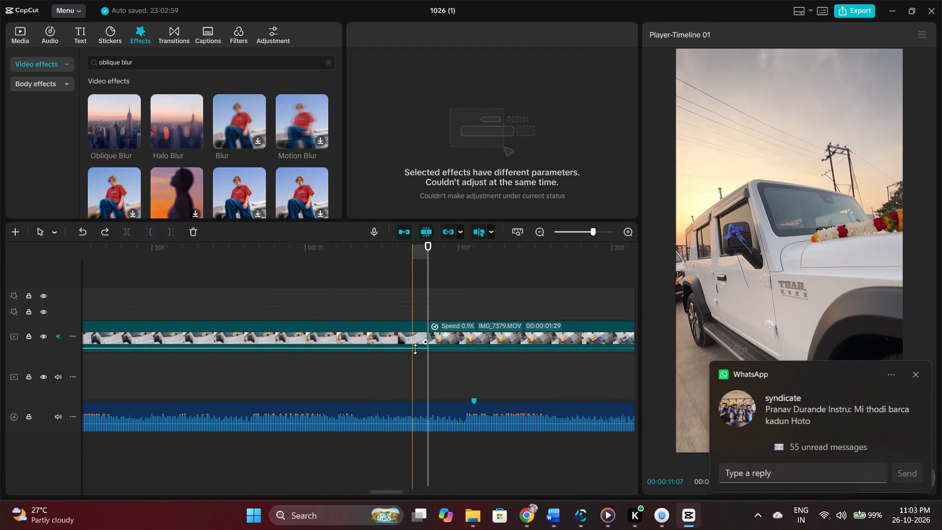
left_click(415, 349)
left_click(419, 378)
left_click(428, 372)
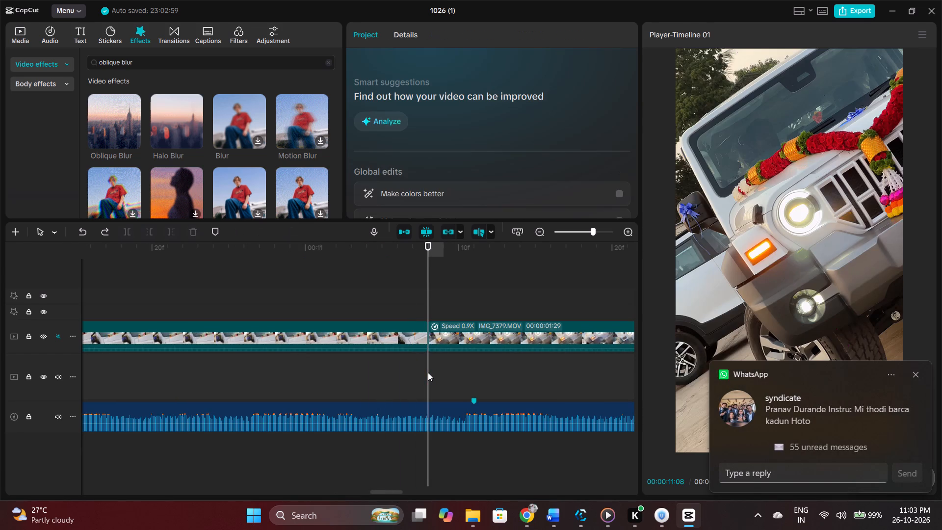
key("ctrl+v")
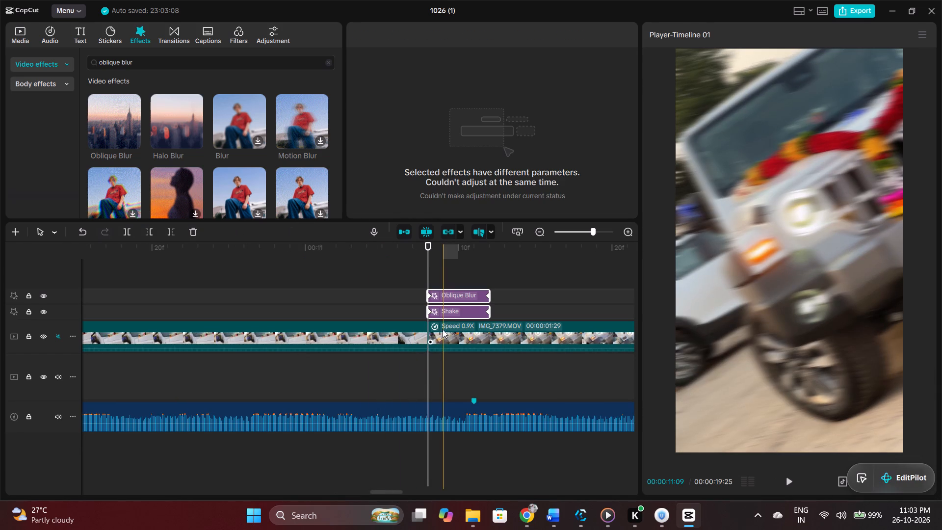
Move the pasted Oblique Blur and Shake effects about two frames earlier so they are centred on the IMG_7376.MOV/IMG_7379.MOV cut.
left_click_drag(446, 297, 442, 296)
left_click_drag(442, 296, 417, 299)
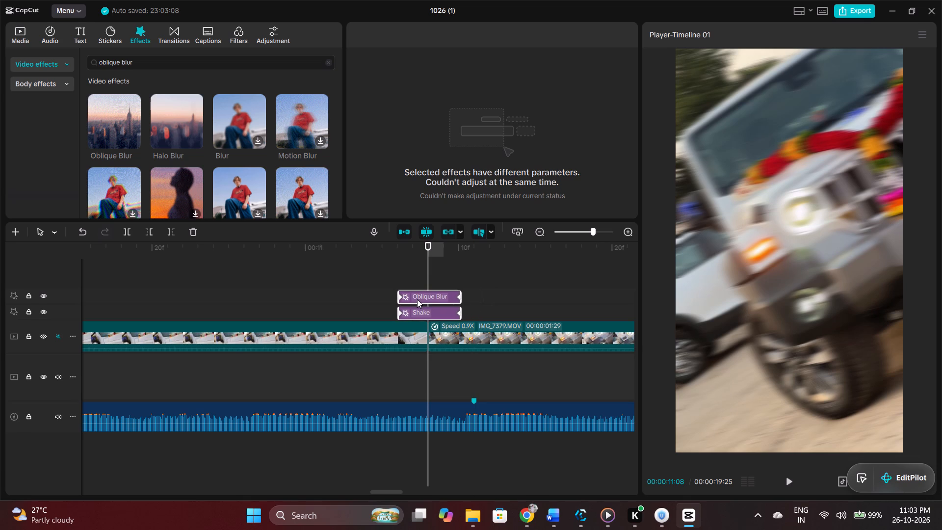
left_click_drag(417, 299, 415, 299)
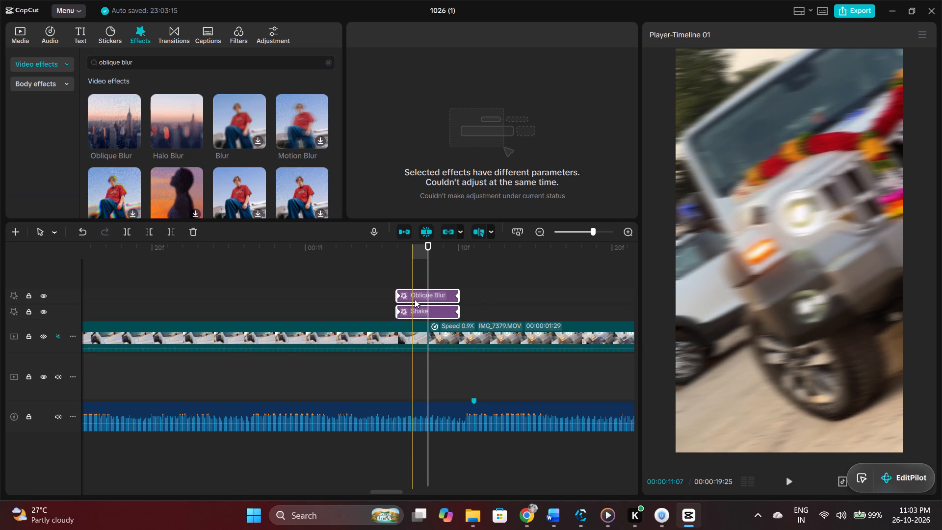
left_click(485, 375)
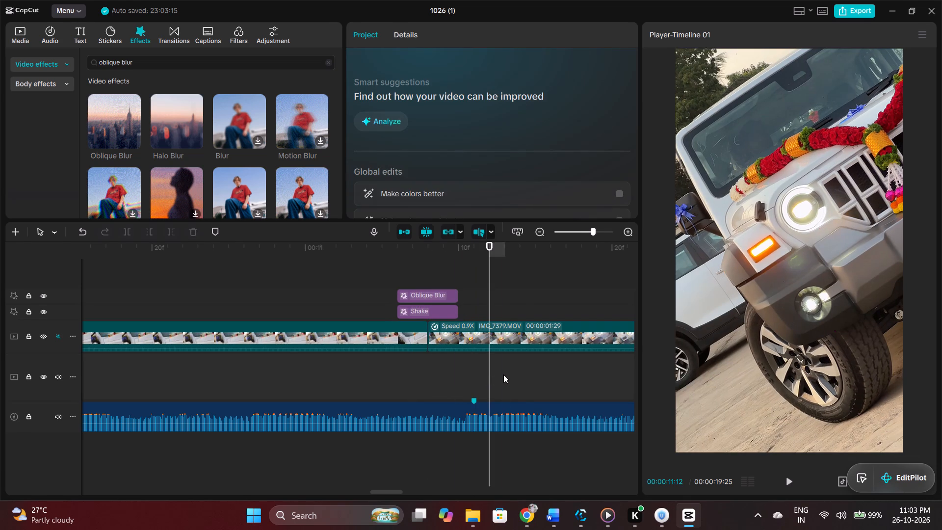
Paste the copied Oblique Blur and Shake effects at the cut from IMG_7379.MOV to IMG_7374.MOV.
scroll(518, 374, "down", 18, "ctrl")
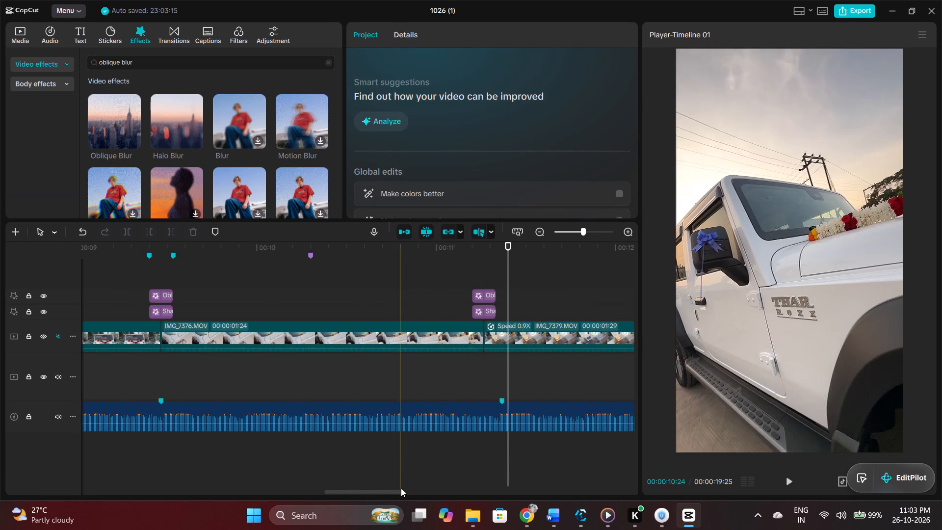
left_click_drag(401, 488, 478, 491)
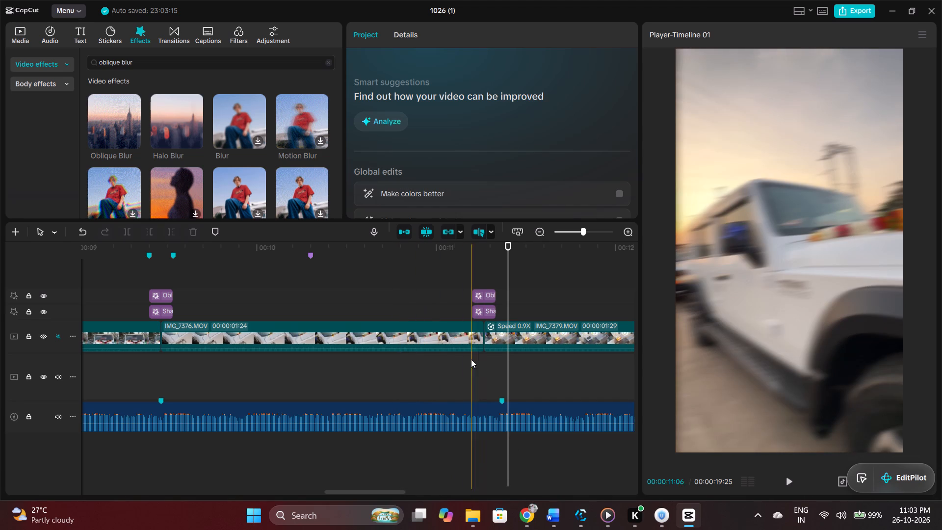
left_click_drag(469, 355, 676, 382)
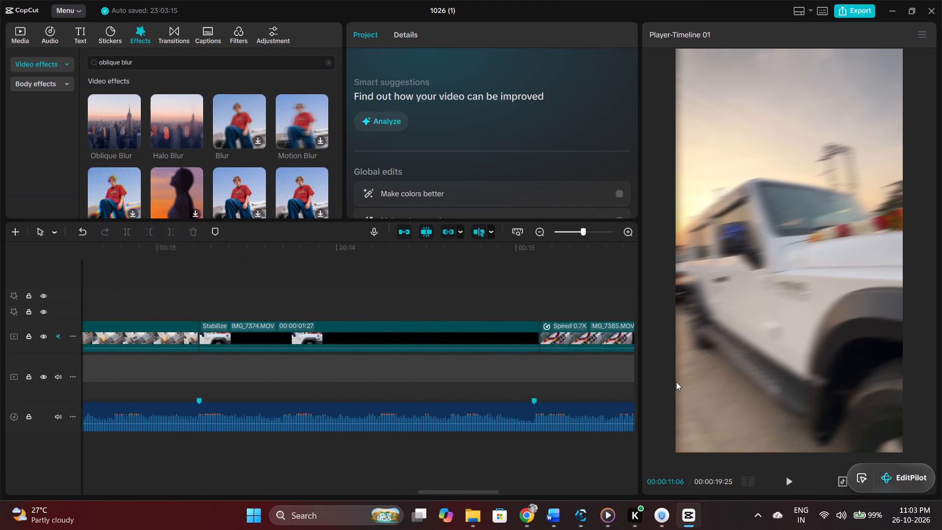
left_click_drag(676, 382, 51, 403)
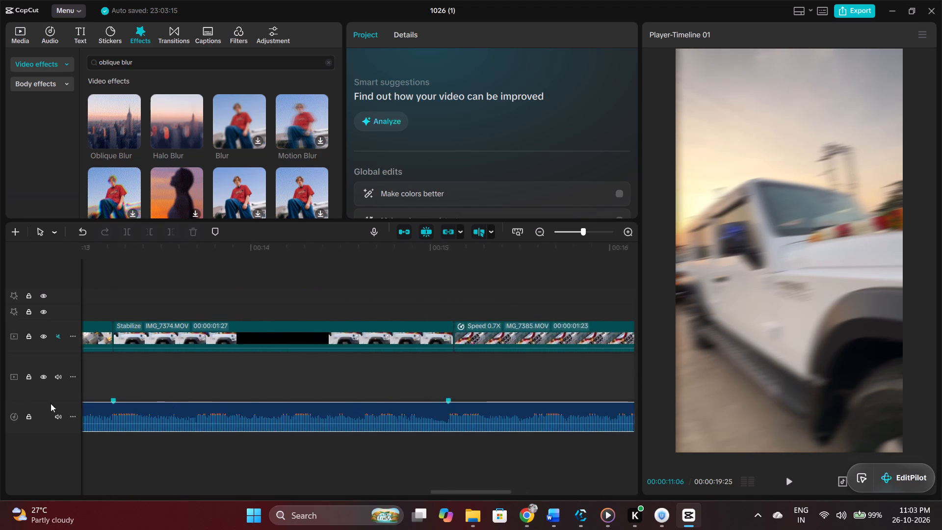
left_click_drag(51, 403, 227, 405)
left_click(172, 381)
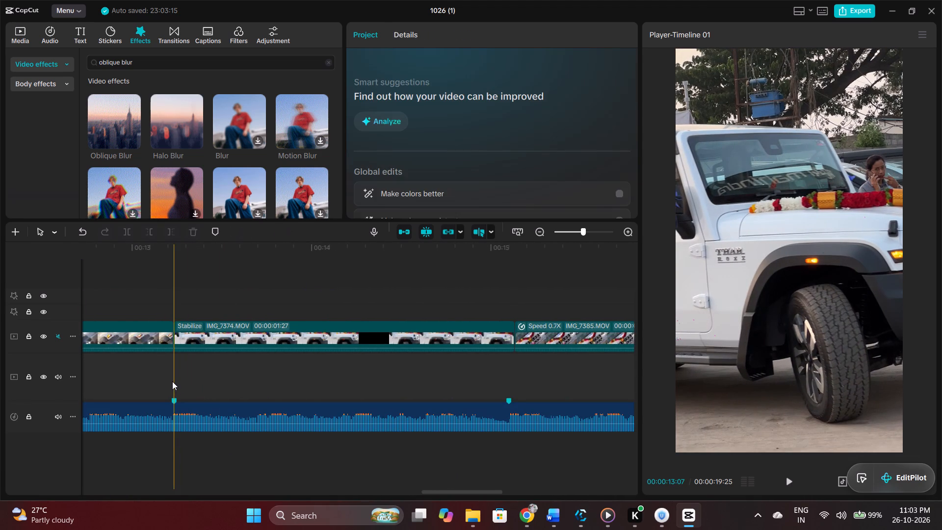
key("ctrl+v")
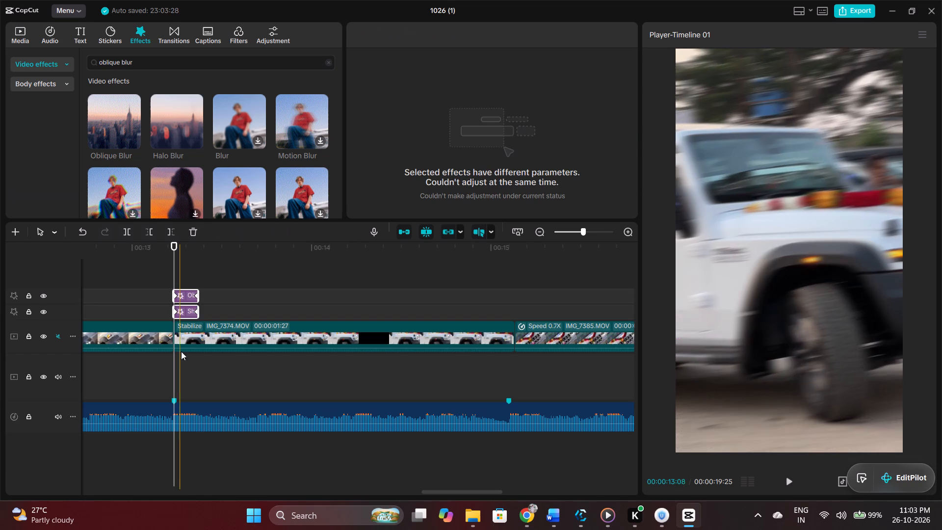
Shift the pasted Oblique Blur and Shake effects earlier so they are centred on the start of IMG_7374.MOV.
scroll(183, 317, "up", 19, "ctrl")
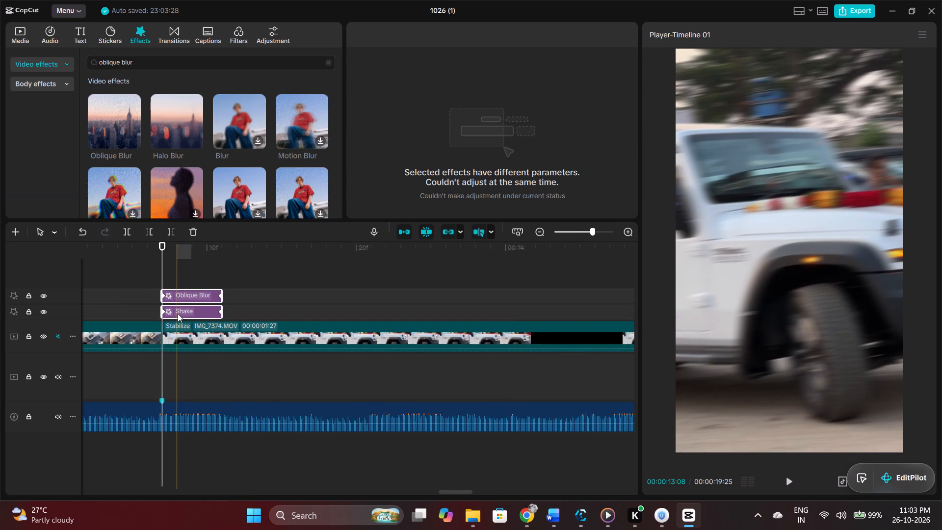
scroll(178, 314, "up", 6, "ctrl")
left_click_drag(178, 311, 154, 311)
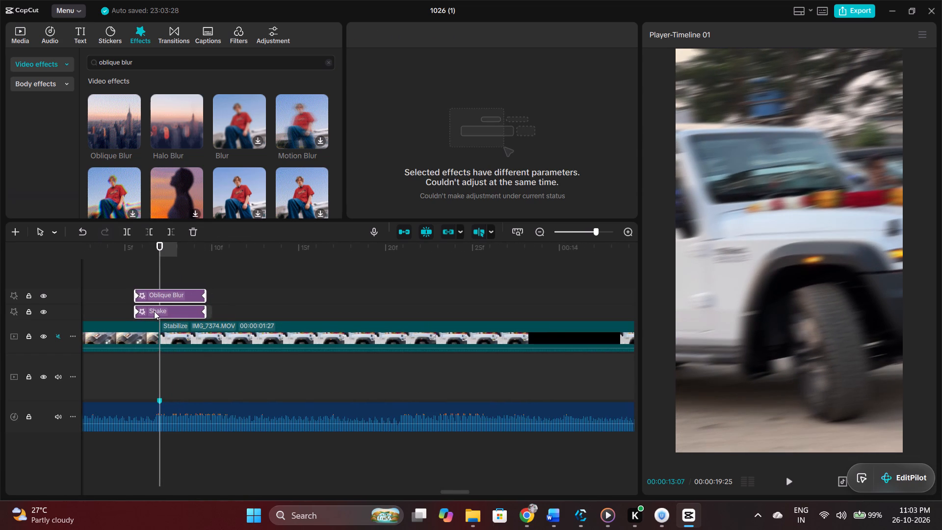
left_click_drag(154, 311, 151, 312)
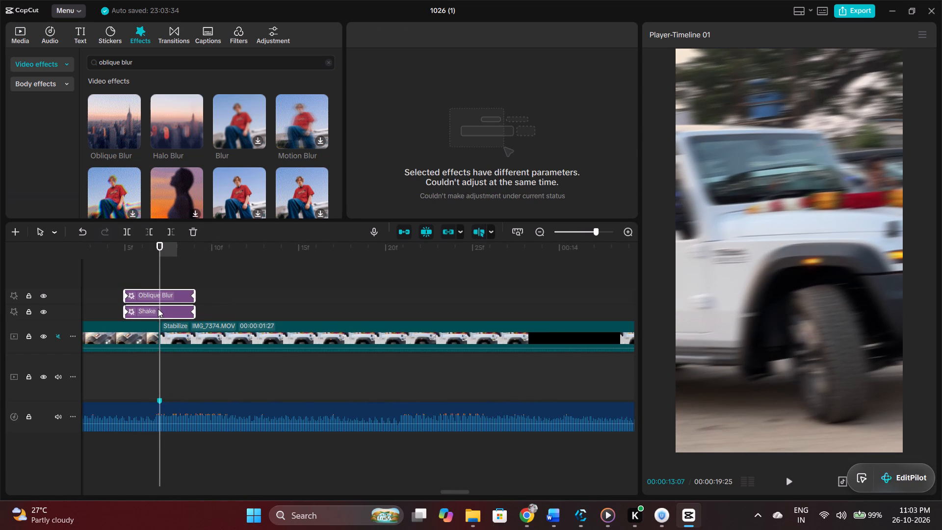
left_click_drag(158, 309, 163, 309)
Play back the whole video from the beginning to review the clips and the effects over the cuts.
left_click_drag(445, 492, 505, 493)
scroll(447, 438, "down", 9, "ctrl")
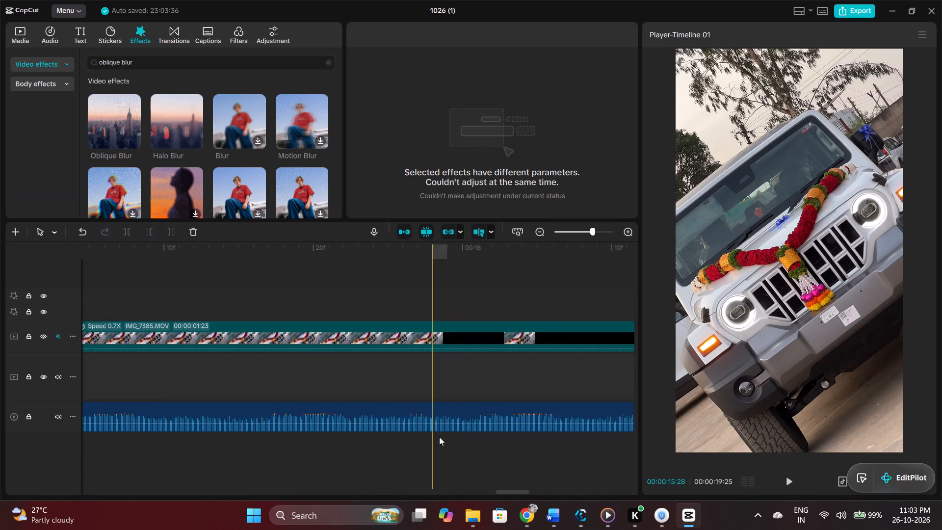
scroll(439, 437, "down", 20, "ctrl")
scroll(439, 437, "down", 20, "ctrl")
scroll(439, 437, "down", 15, "ctrl")
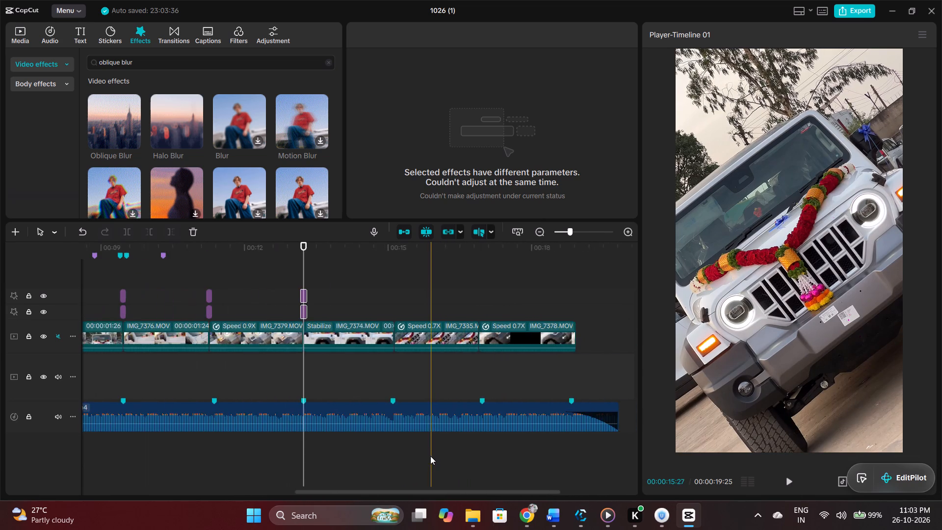
scroll(430, 456, "down", 9, "ctrl")
left_click(155, 383)
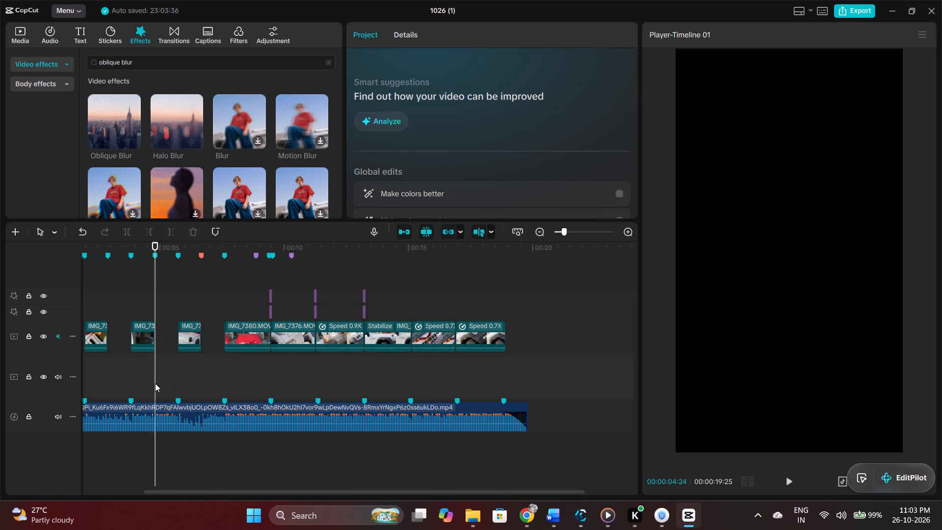
left_click_drag(155, 383, 24, 384)
key("space")
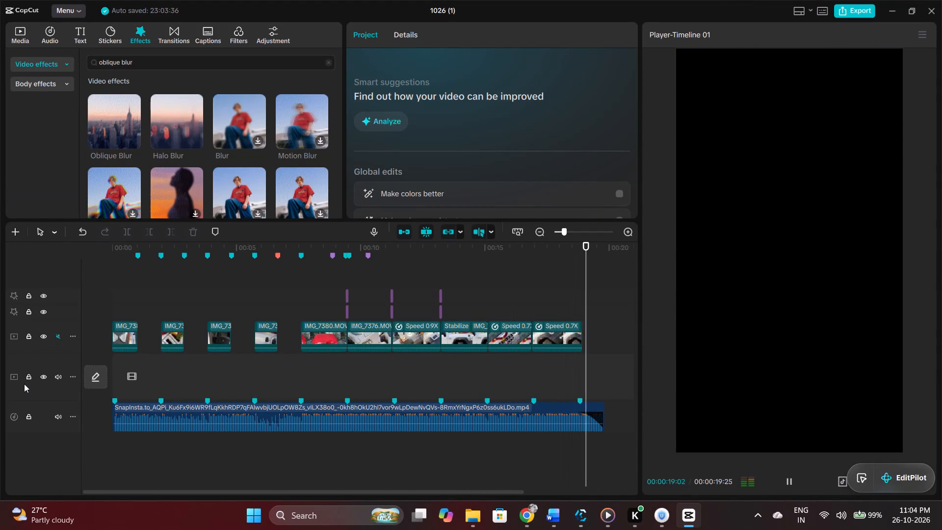
Replay the video from 00:00:05:03 into IMG_7380.MOV to review how that clip comes in.
left_click(239, 355)
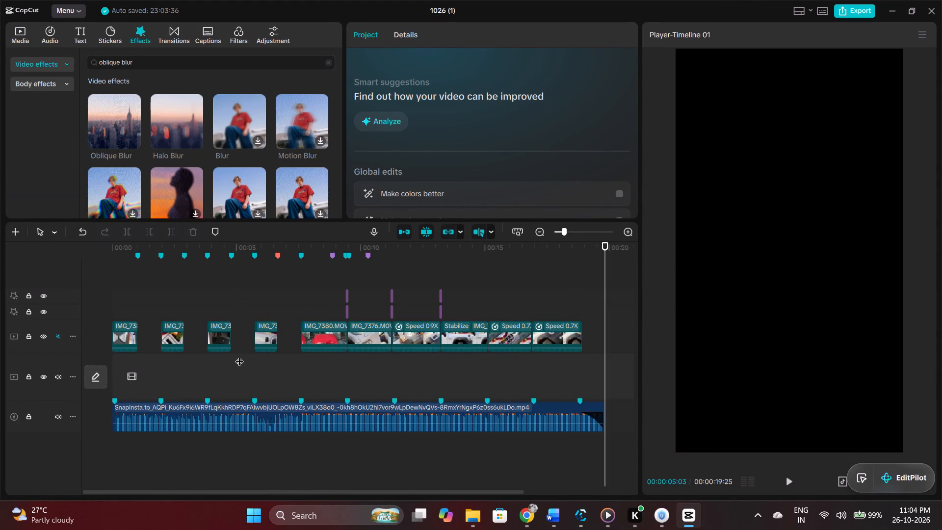
key("space")
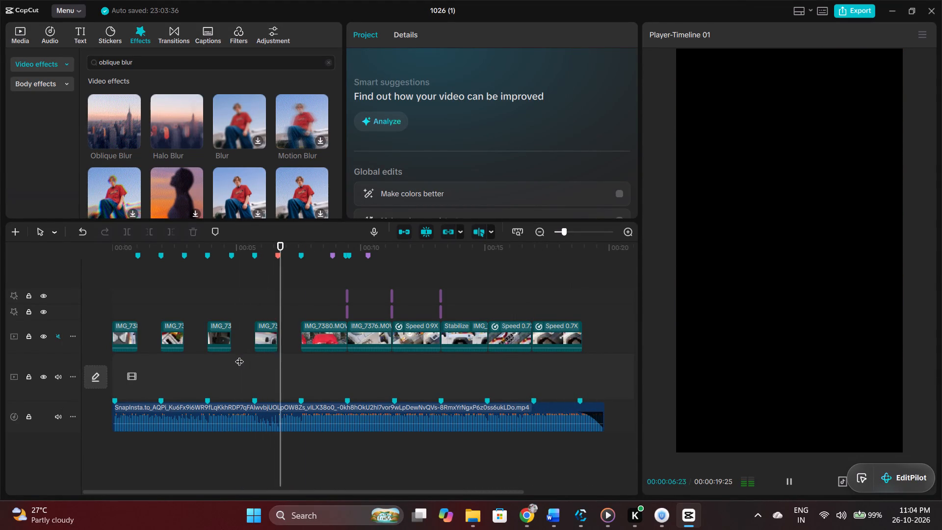
key("space")
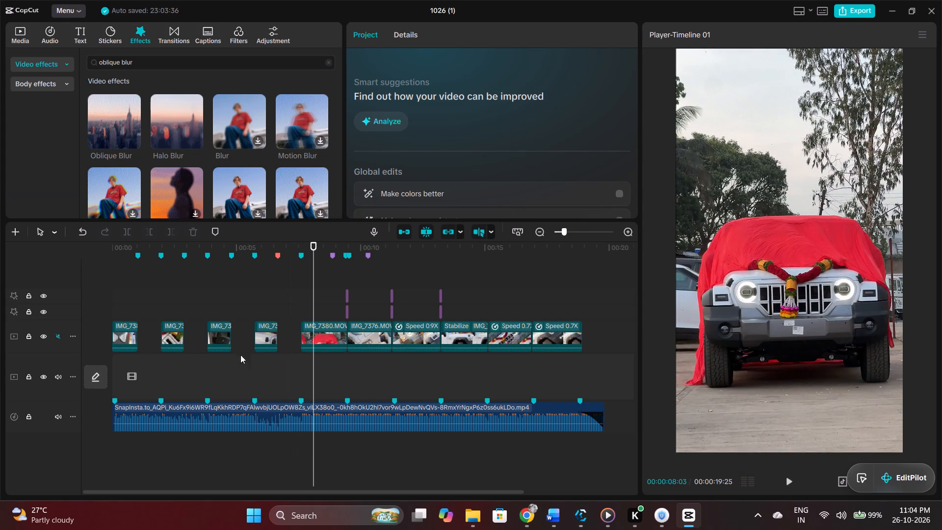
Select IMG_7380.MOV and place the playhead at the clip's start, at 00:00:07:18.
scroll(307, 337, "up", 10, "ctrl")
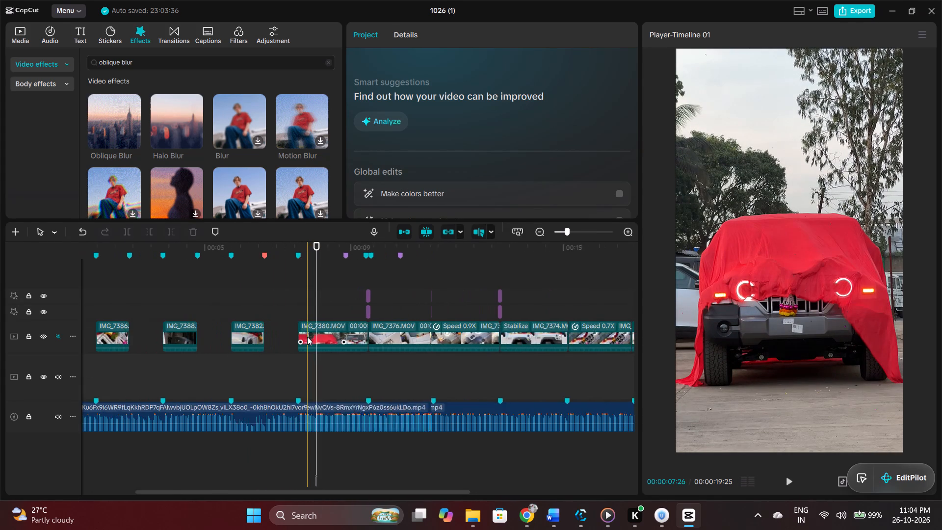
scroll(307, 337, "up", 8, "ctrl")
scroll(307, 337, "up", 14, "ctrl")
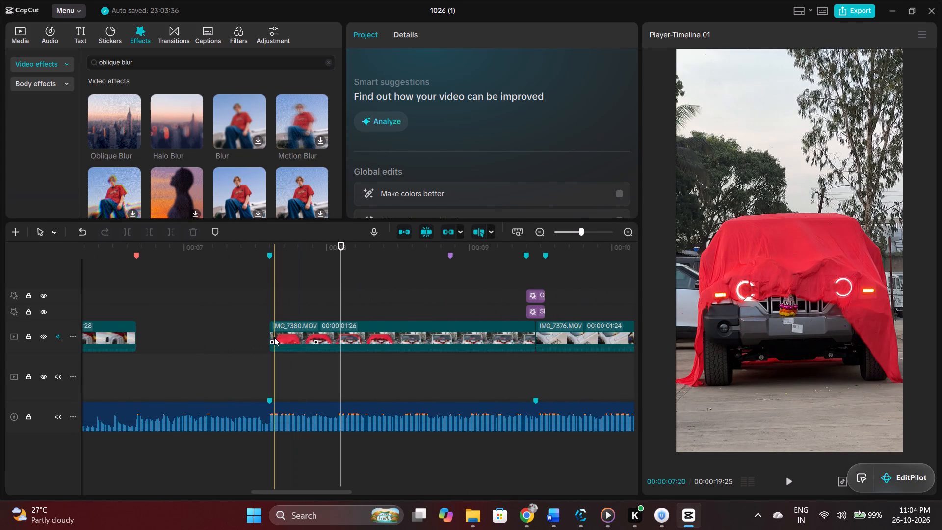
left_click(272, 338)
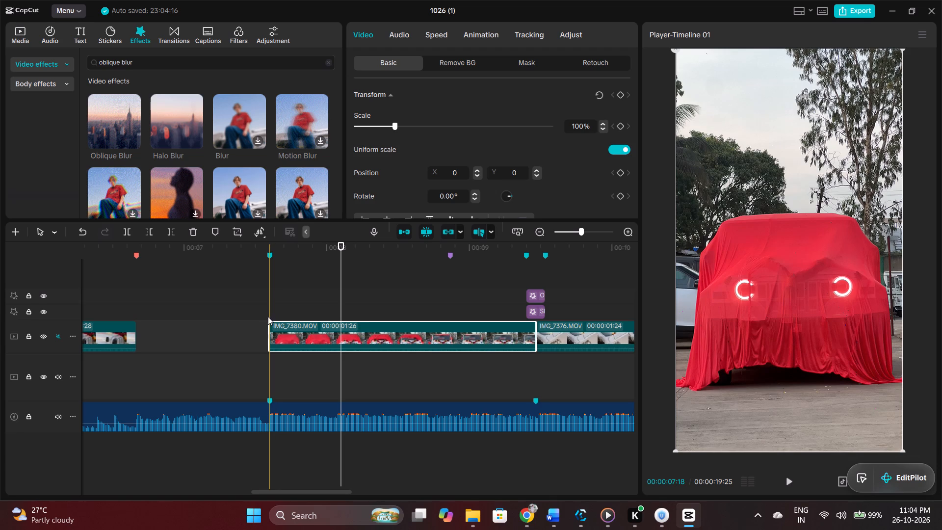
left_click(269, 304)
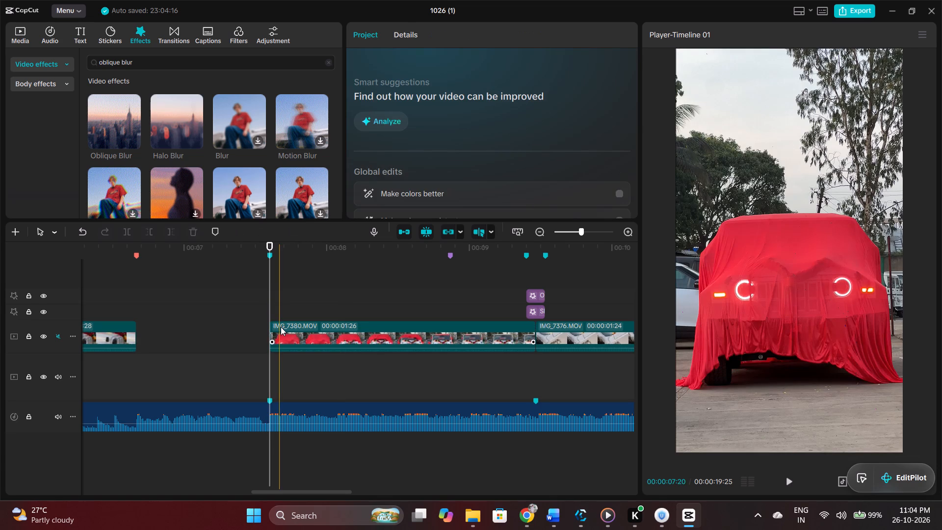
Keyframe a zoom-in on IMG_7380.MOV, with Scale at 1% on the clip's start and 100% at 00:00:08:00.
left_click(281, 327)
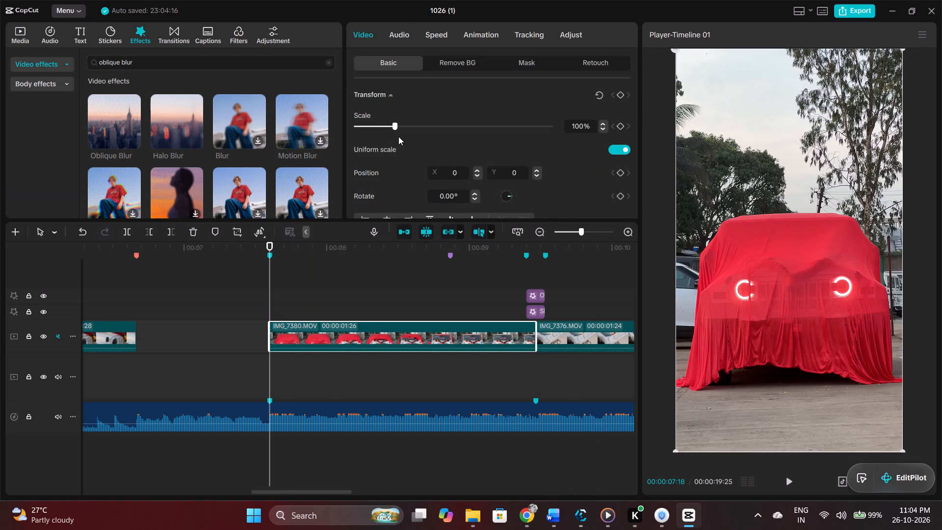
left_click_drag(392, 123, 343, 124)
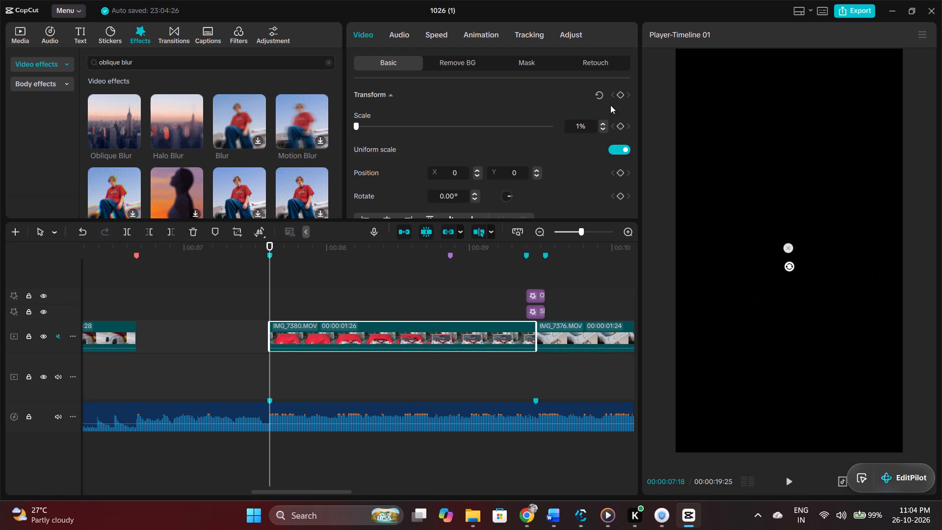
left_click(619, 95)
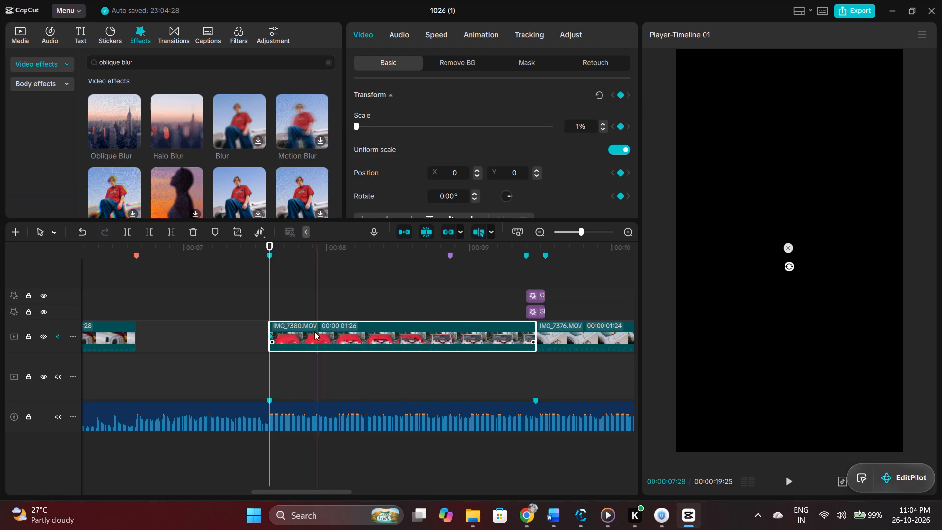
left_click(324, 304)
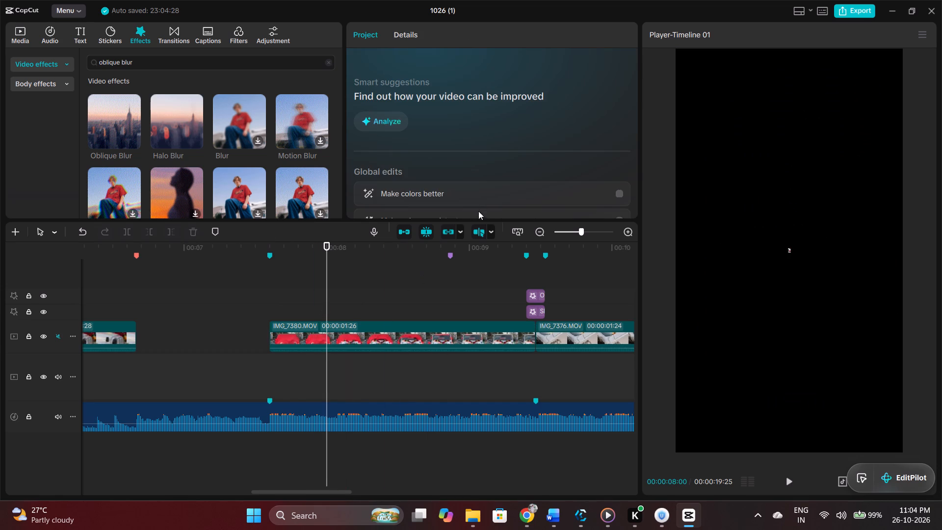
left_click(323, 325)
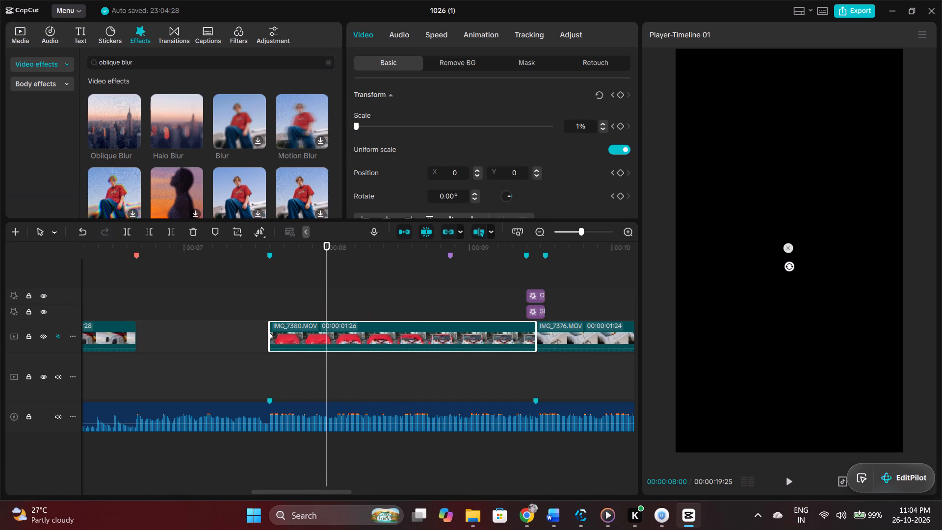
double_click(579, 130)
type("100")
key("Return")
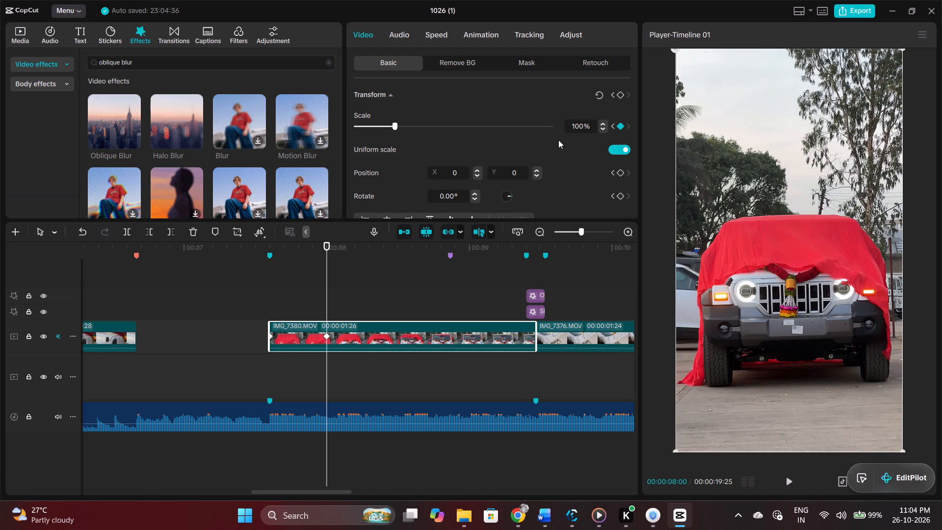
Play back from the gap before IMG_7380.MOV to review the keyframed zoom-in.
left_click(235, 343)
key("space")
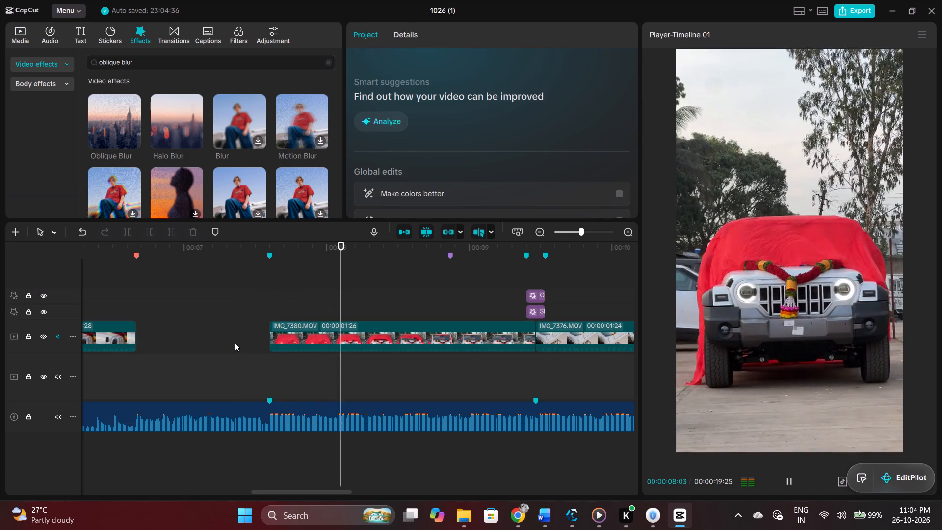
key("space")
Remove the Transform keyframe from the start of IMG_7380.MOV at 00:00:07:18.
left_click(270, 371)
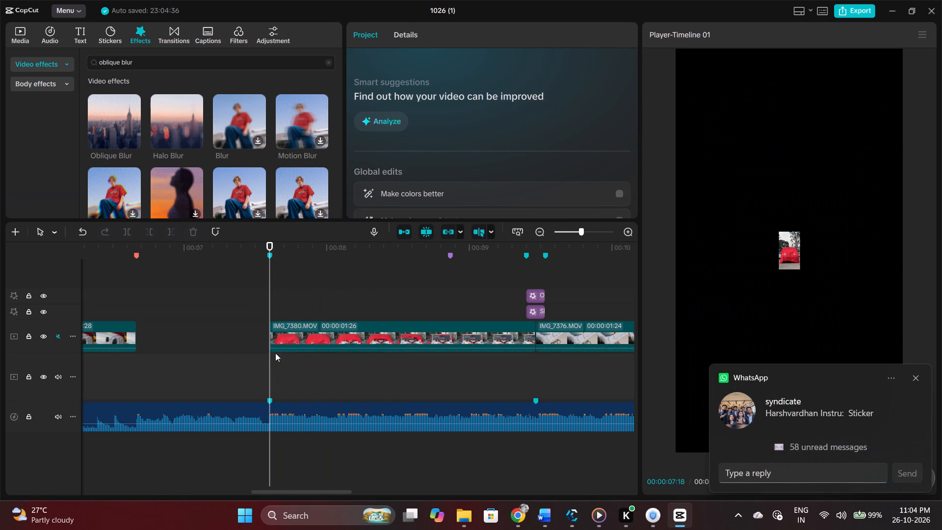
left_click(277, 371)
left_click(285, 333)
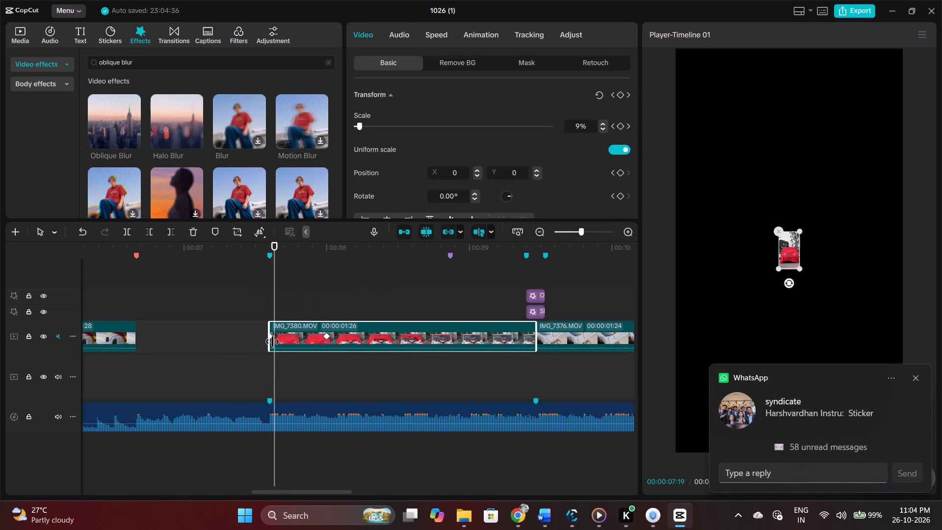
left_click(270, 340)
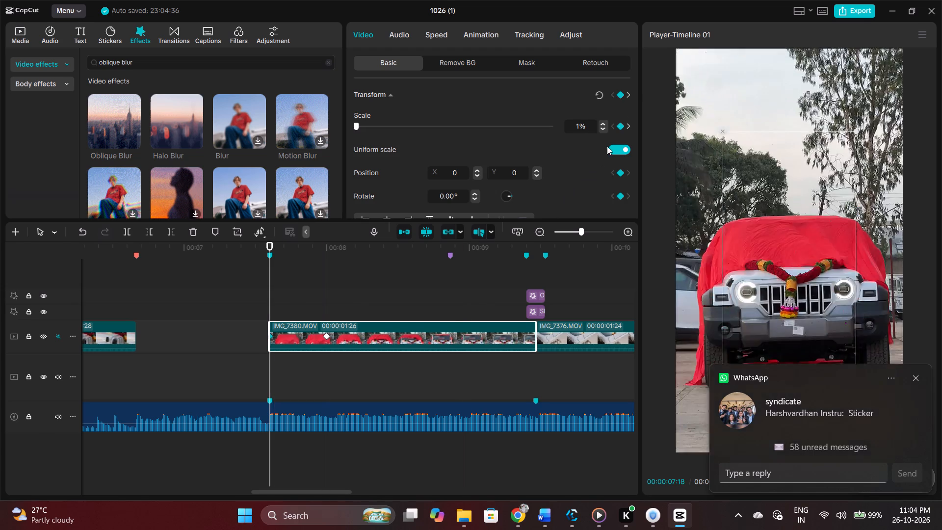
left_click(621, 95)
Play back from about 00:00:07:01 in the gap to review how IMG_7380.MOV comes in.
scroll(259, 312, "down", 7, "ctrl")
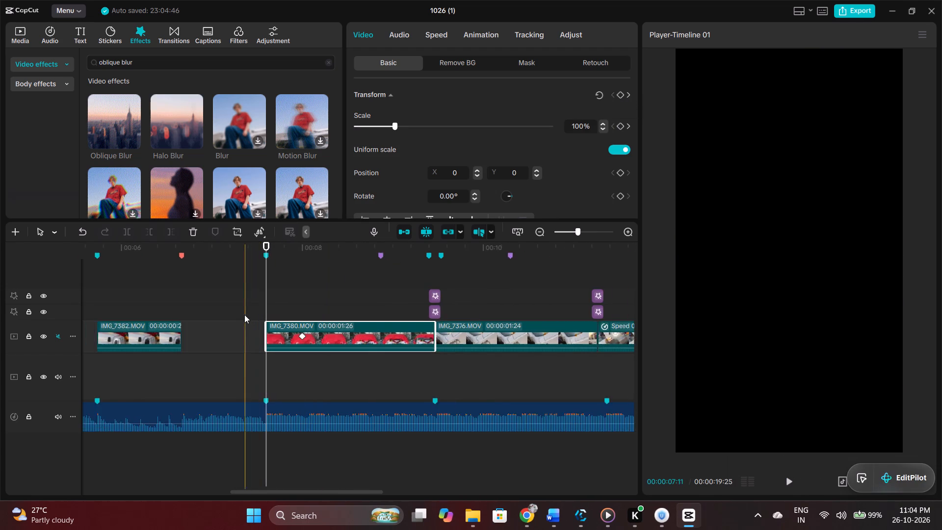
scroll(244, 315, "down", 13, "ctrl")
scroll(192, 318, "down", 13, "ctrl")
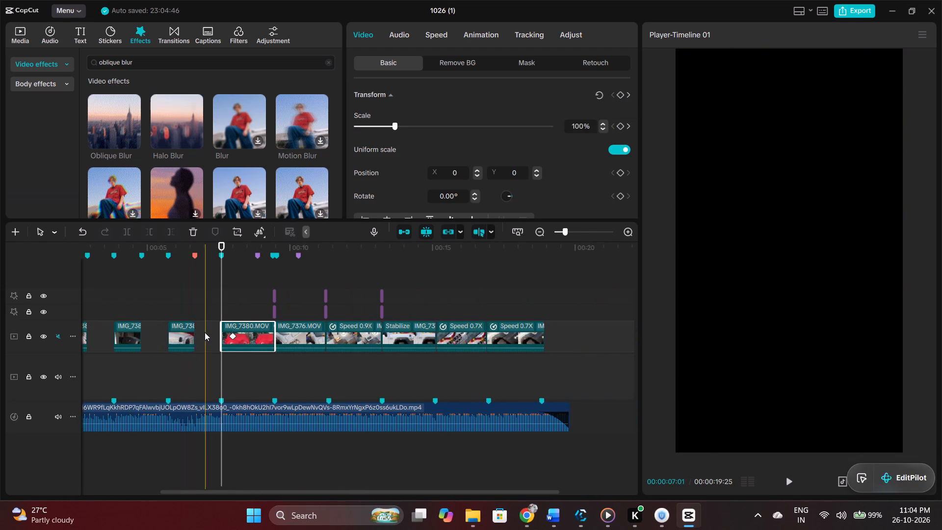
left_click(206, 332)
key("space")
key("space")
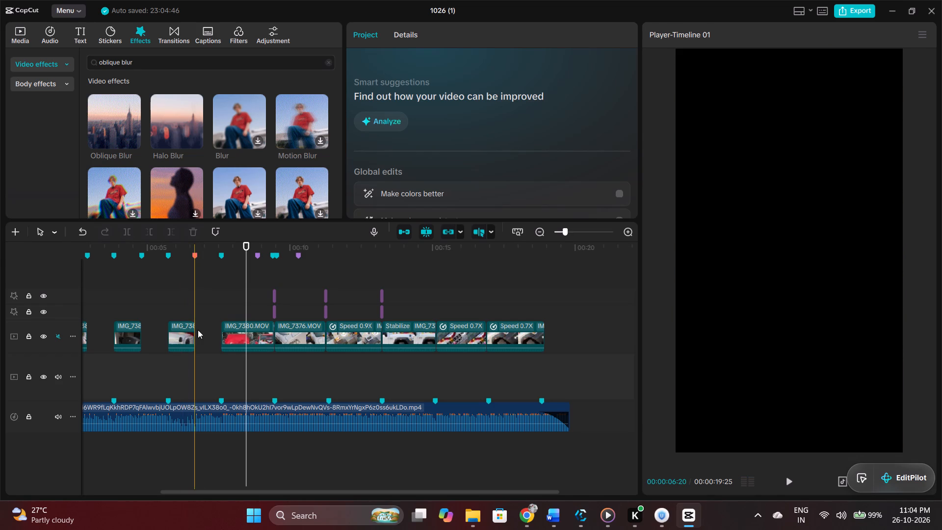
Play back from 00:00:06:20 into IMG_7380.MOV to review the clip's entrance.
left_click(199, 330)
key("space")
key("space")
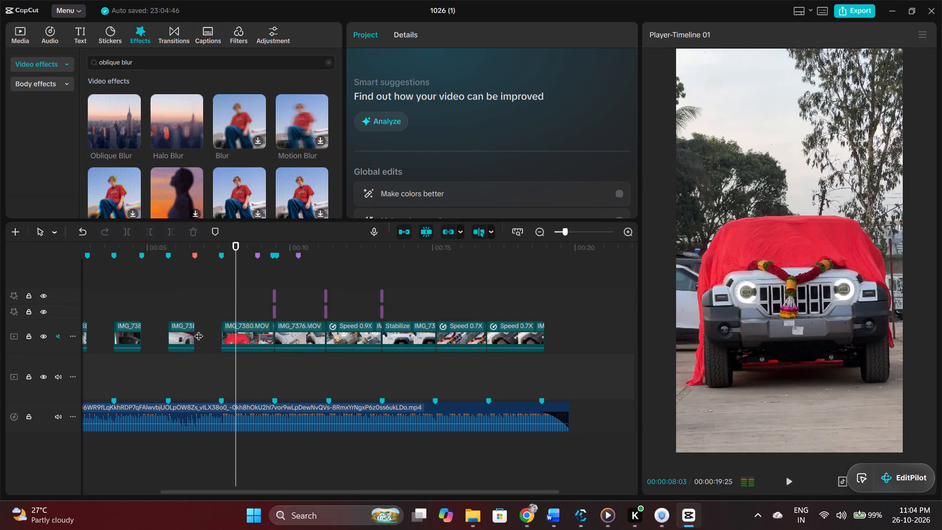
Remove the Scale keyframe at 00:00:08:00 from IMG_7380.MOV.
scroll(243, 333, "up", 20, "ctrl")
left_click(241, 333)
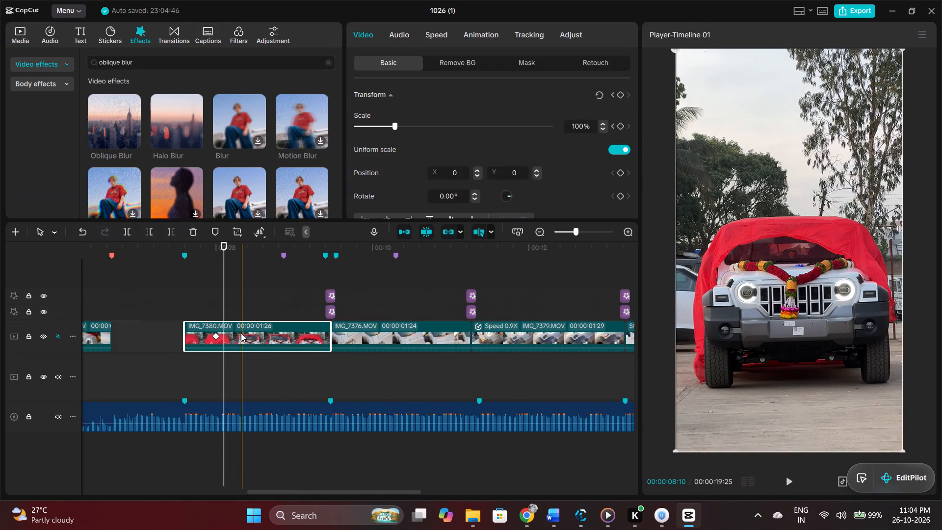
left_click(215, 335)
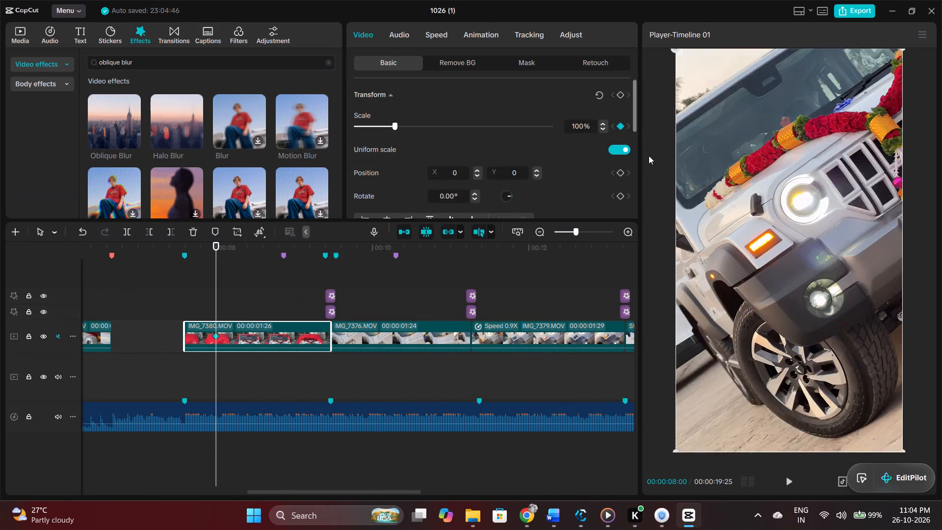
left_click(622, 125)
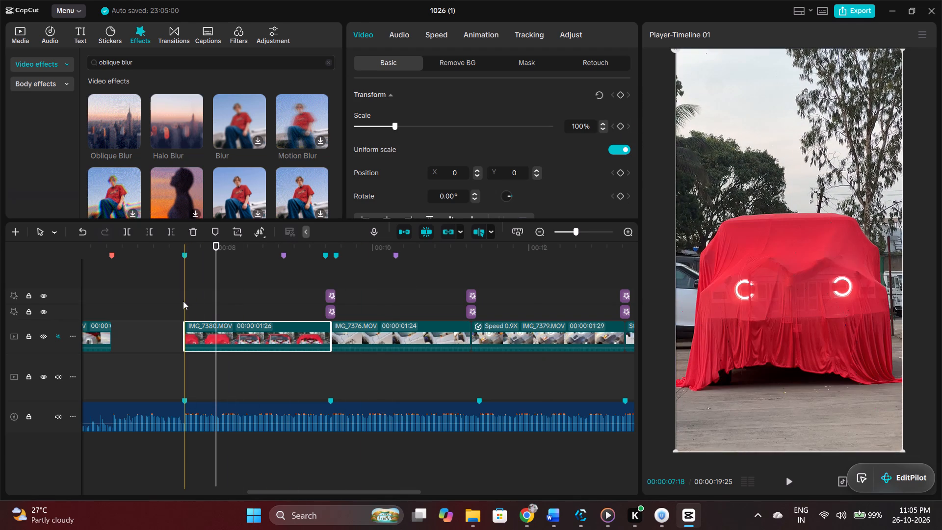
Set IMG_7380.MOV's Scale to 1% and add a Scale keyframe at the clip's start, 00:00:07:18.
left_click(183, 301)
left_click(236, 332)
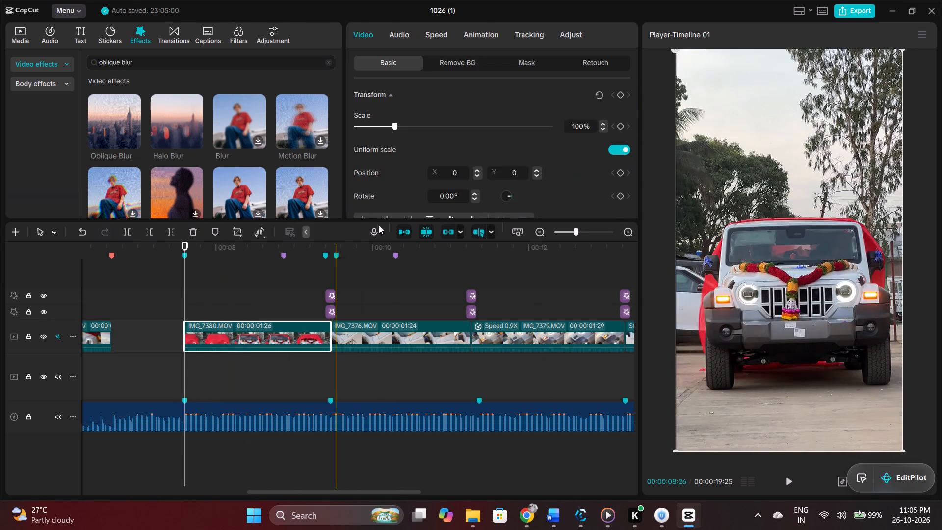
left_click_drag(395, 127, 319, 129)
left_click(619, 128)
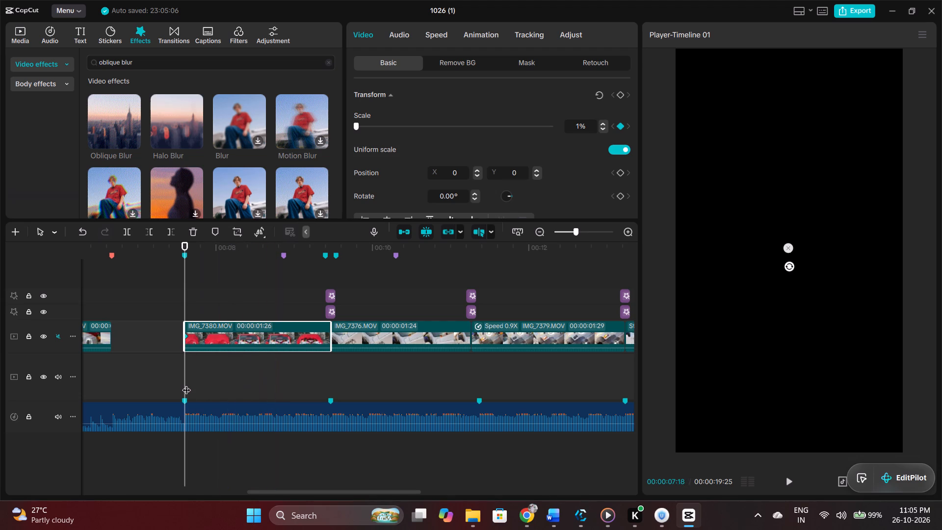
Set IMG_7380.MOV's Scale to 100% at 00:00:07:20, two frames after the first Scale keyframe.
key("Right")
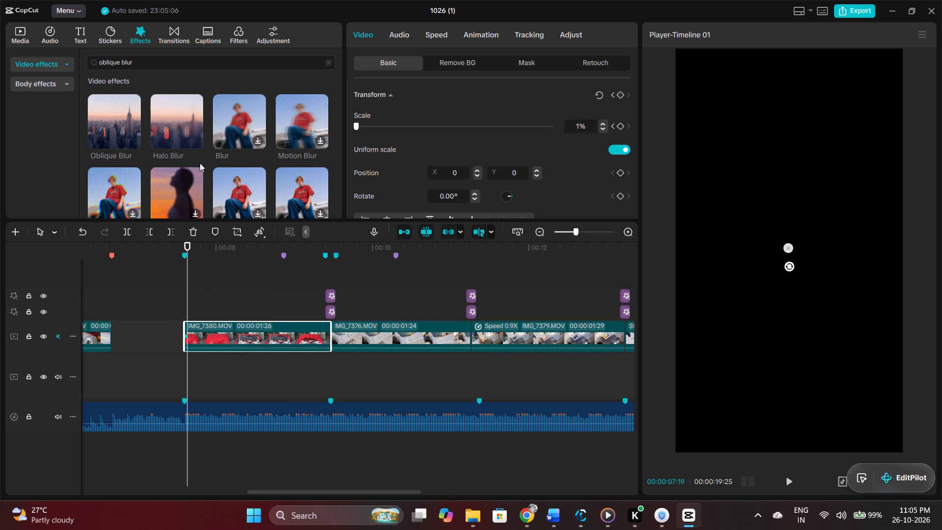
key("Right")
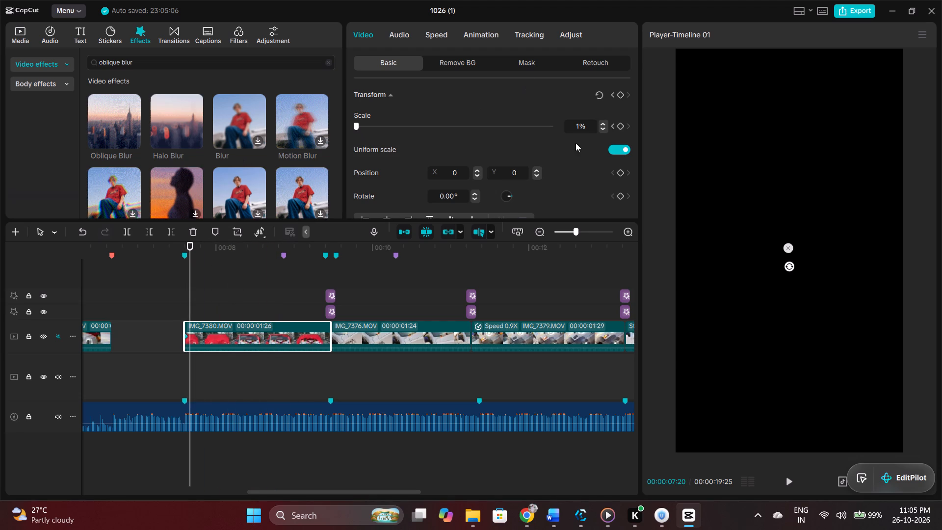
double_click(576, 125)
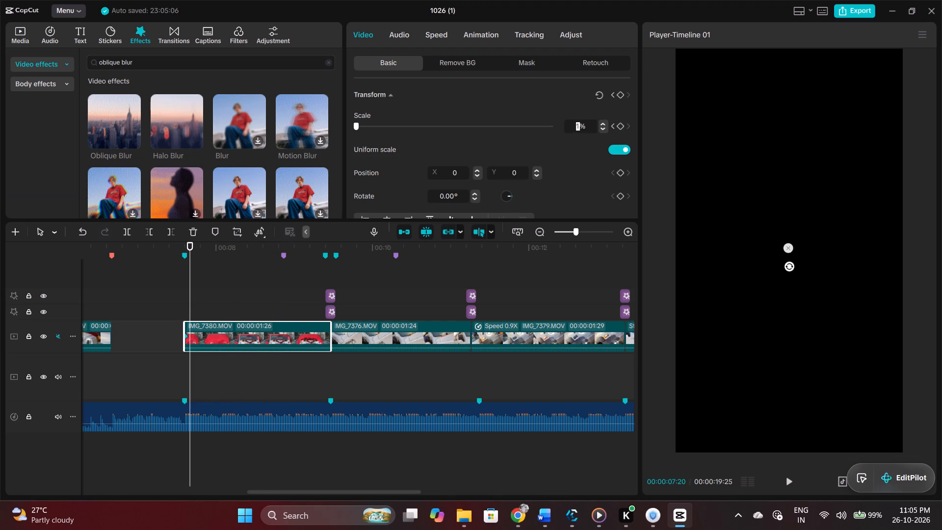
type("10")
key("0")
key("Return")
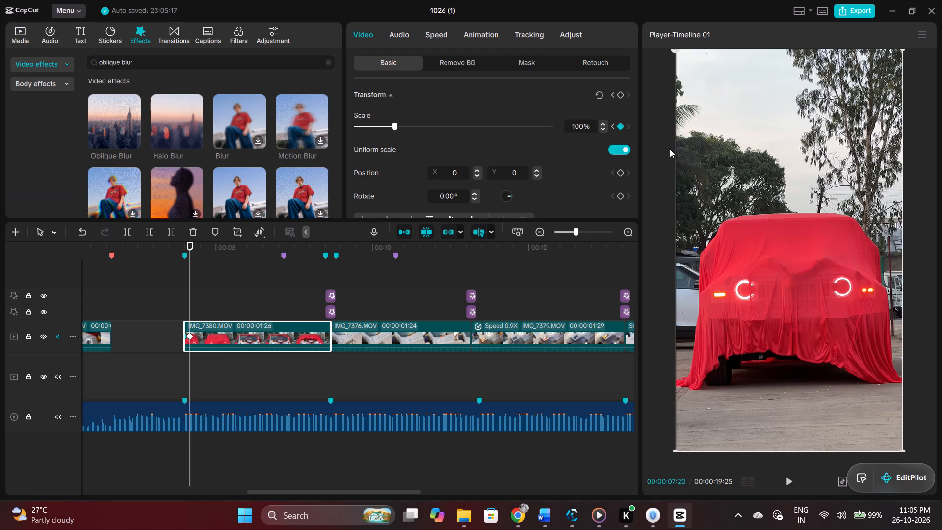
Play back from 00:00:07:13 into IMG_7380.MOV to review the fast scale-up at its start.
scroll(171, 354, "down", 12)
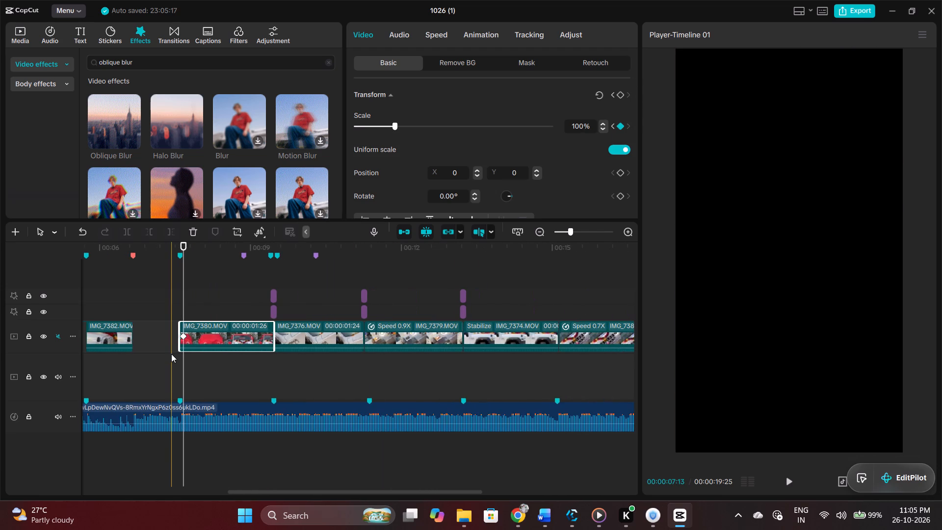
left_click(171, 354)
key("space")
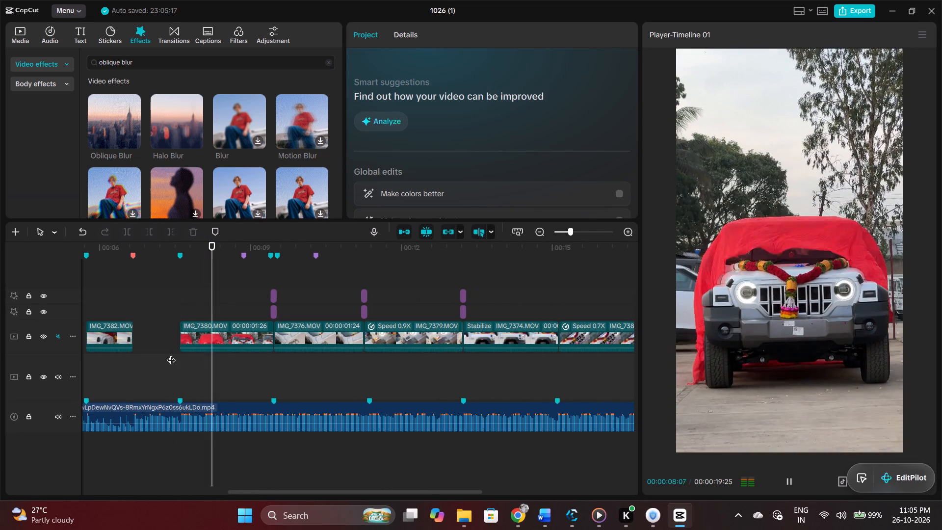
key("space")
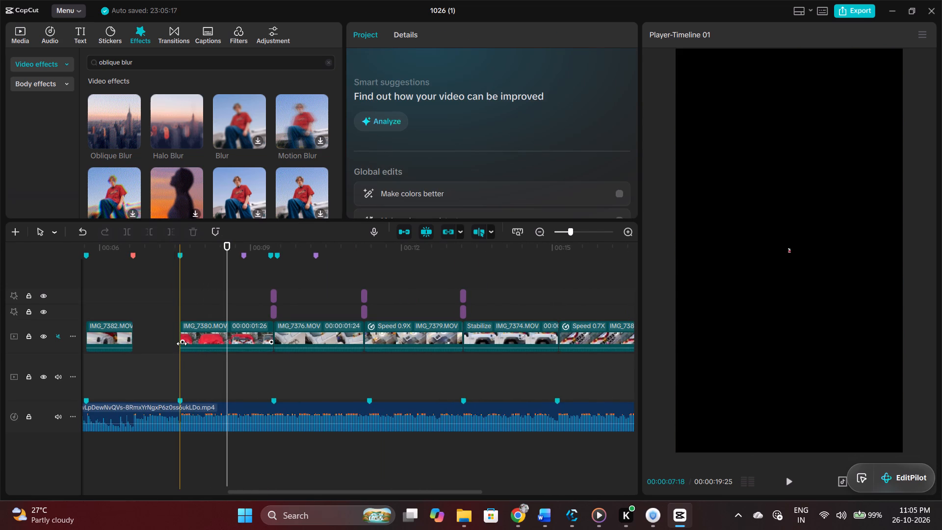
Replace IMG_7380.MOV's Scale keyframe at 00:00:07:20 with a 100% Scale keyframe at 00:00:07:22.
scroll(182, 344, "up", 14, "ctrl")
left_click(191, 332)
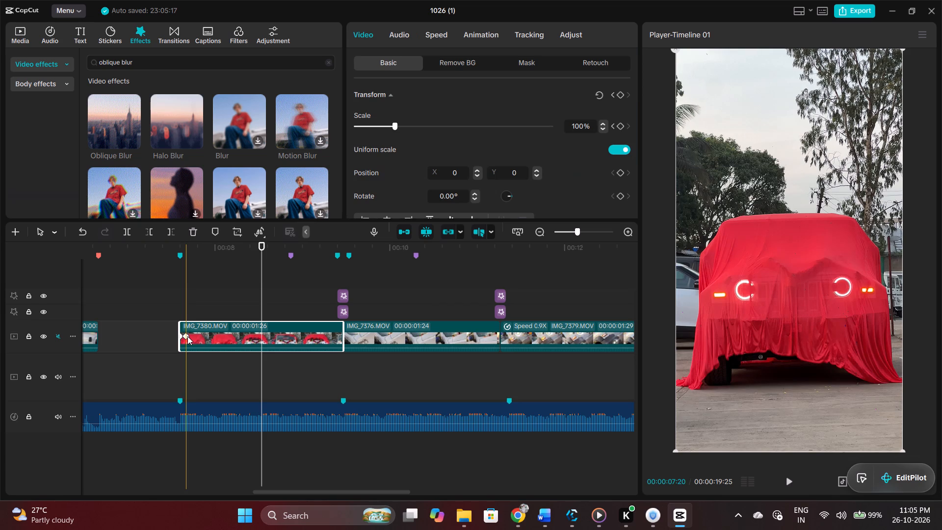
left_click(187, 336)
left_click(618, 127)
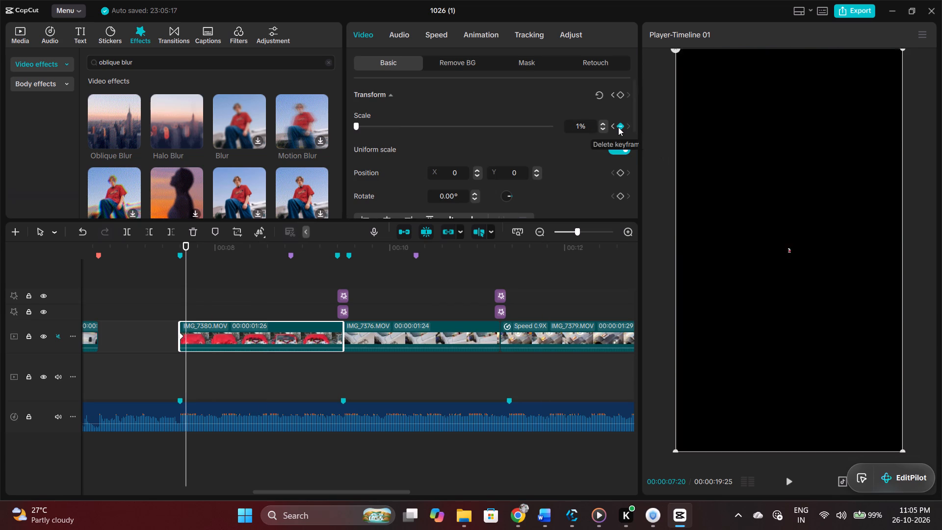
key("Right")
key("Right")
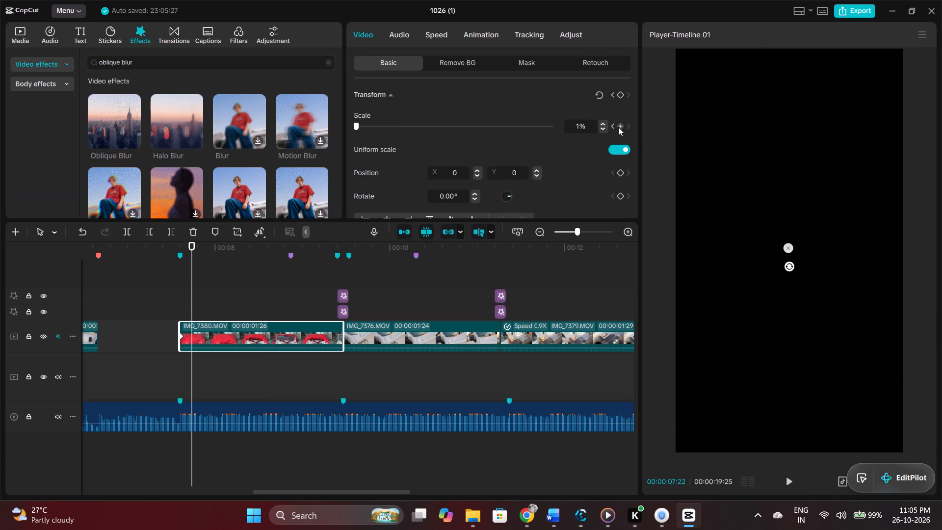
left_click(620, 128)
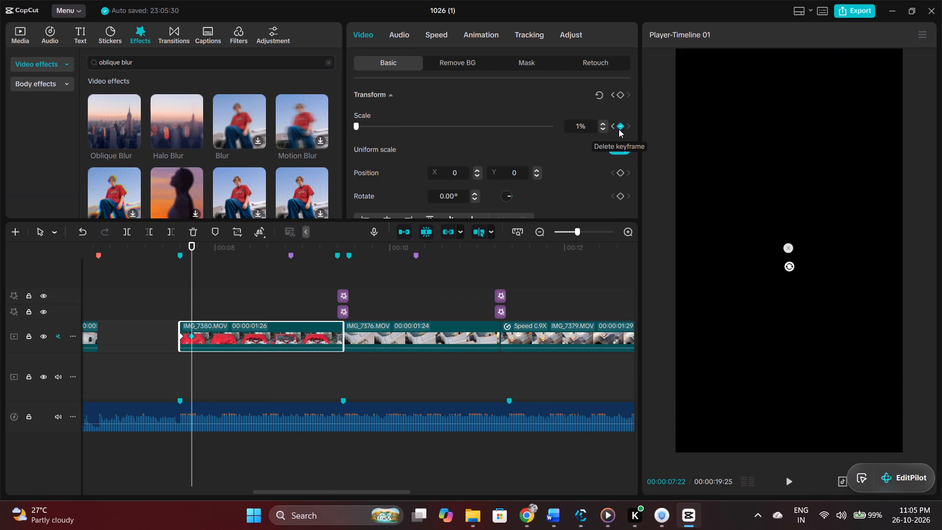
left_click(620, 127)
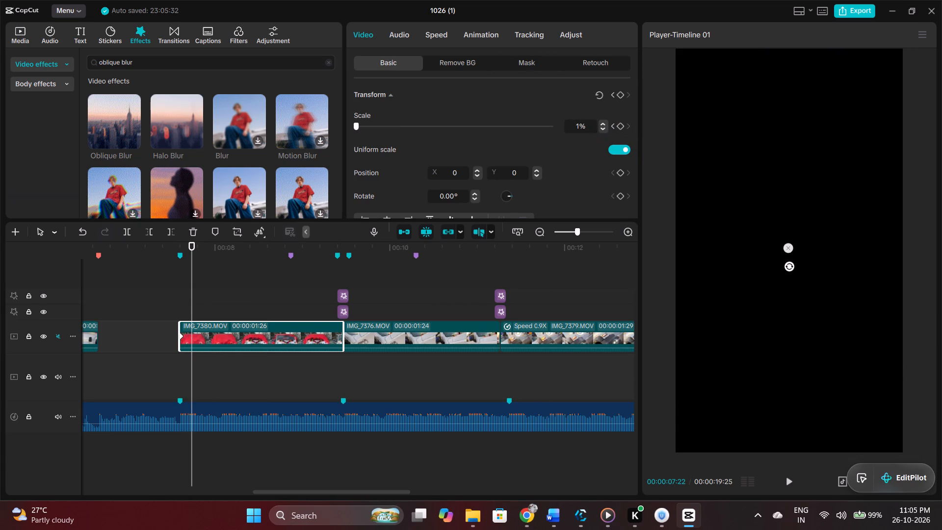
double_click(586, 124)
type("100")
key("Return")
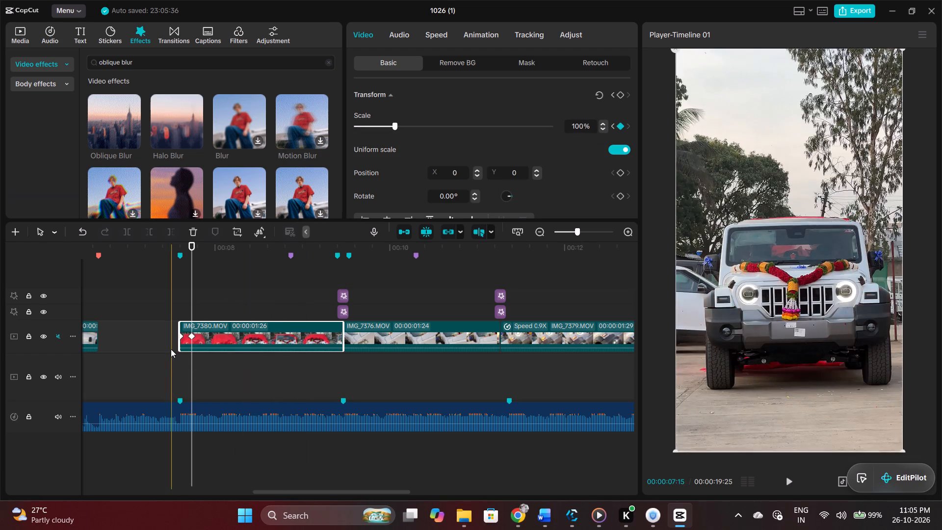
Play back from the gap before IMG_7380.MOV to review its scale-up entrance.
left_click(169, 349)
key("space")
key("space")
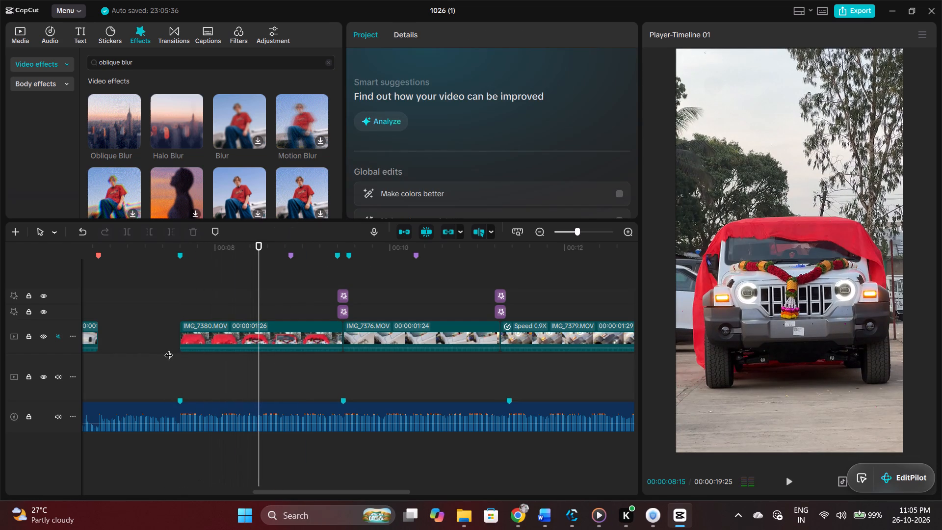
Examine IMG_7380.MOV's Scale keyframes at its start, along with its Basic and Speed settings.
scroll(169, 349, "down", 7, "ctrl")
scroll(169, 349, "down", 11)
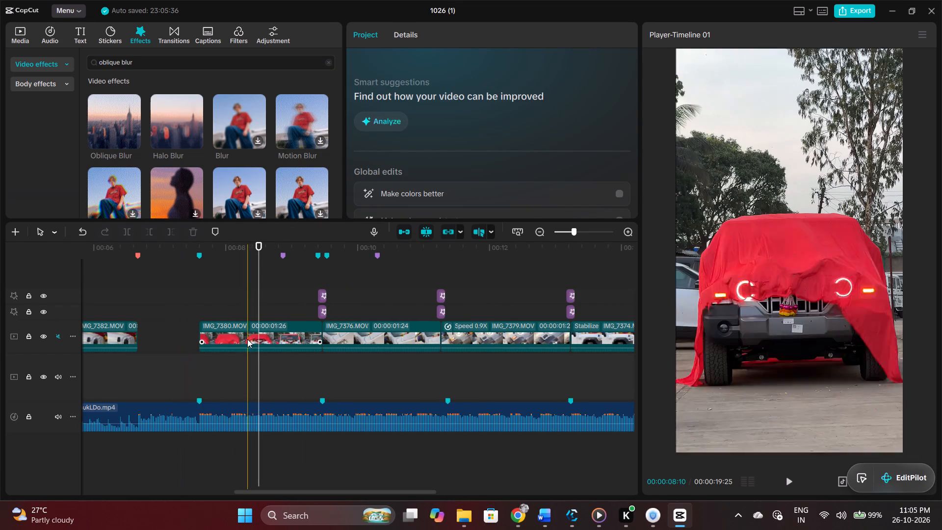
left_click(243, 336)
left_click(205, 339)
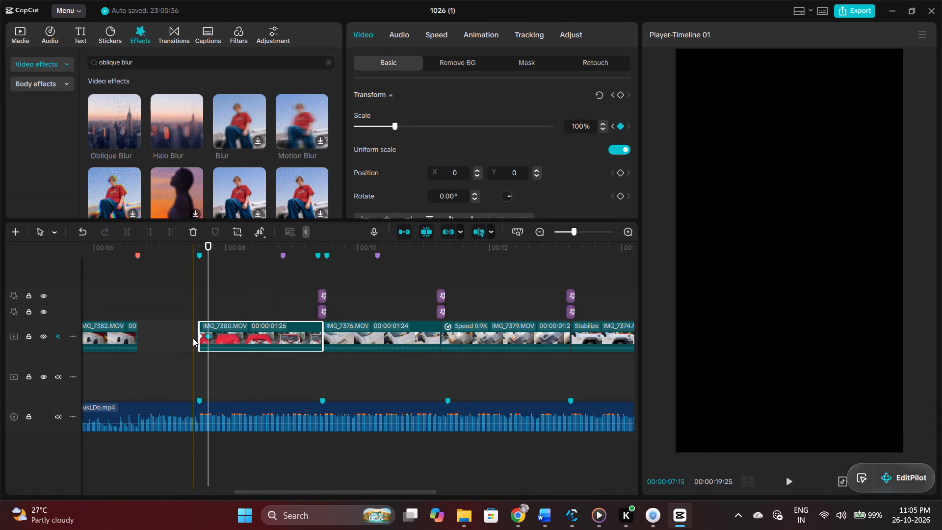
scroll(193, 338, "up", 7, "ctrl")
scroll(193, 338, "up", 20, "ctrl")
scroll(193, 338, "up", 1, "ctrl")
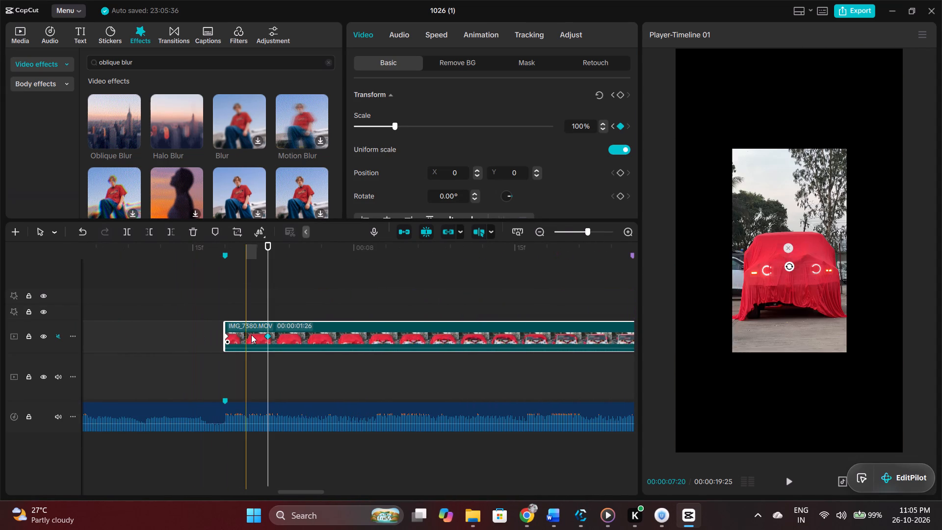
left_click(251, 335)
left_click(242, 303)
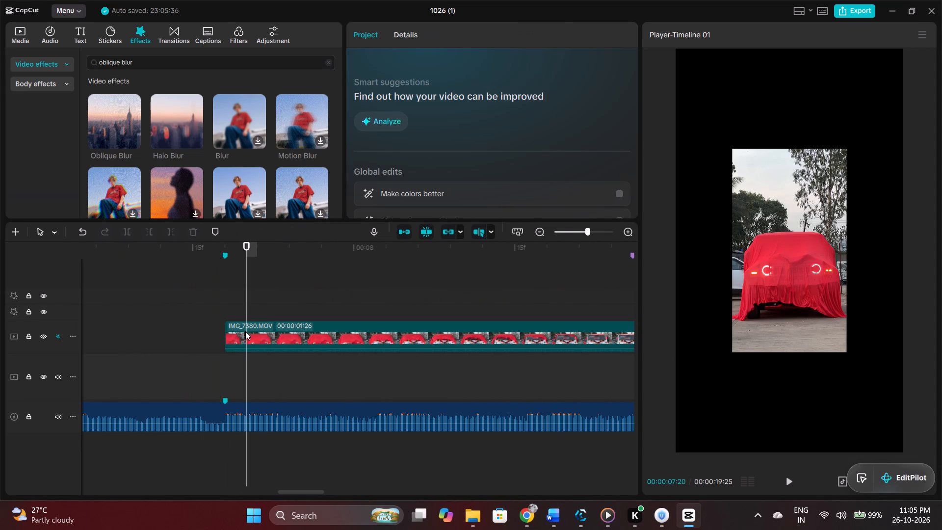
left_click(245, 331)
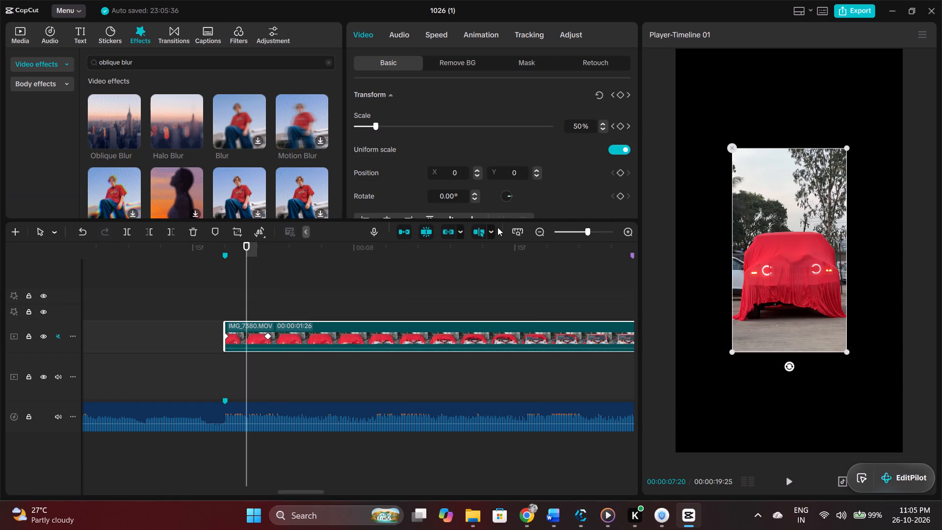
scroll(493, 184, "down", 5)
scroll(493, 184, "up", 13)
left_click(443, 30)
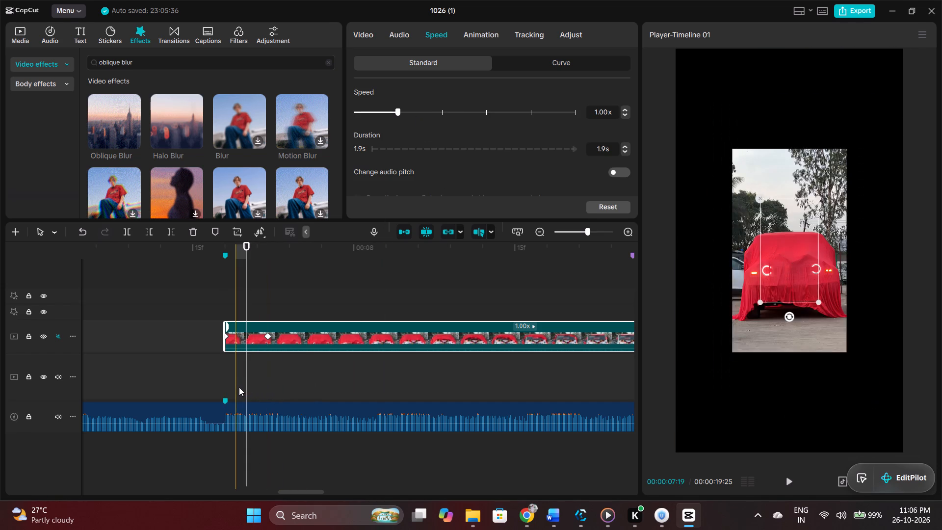
scroll(227, 387, "down", 6)
left_click(214, 384)
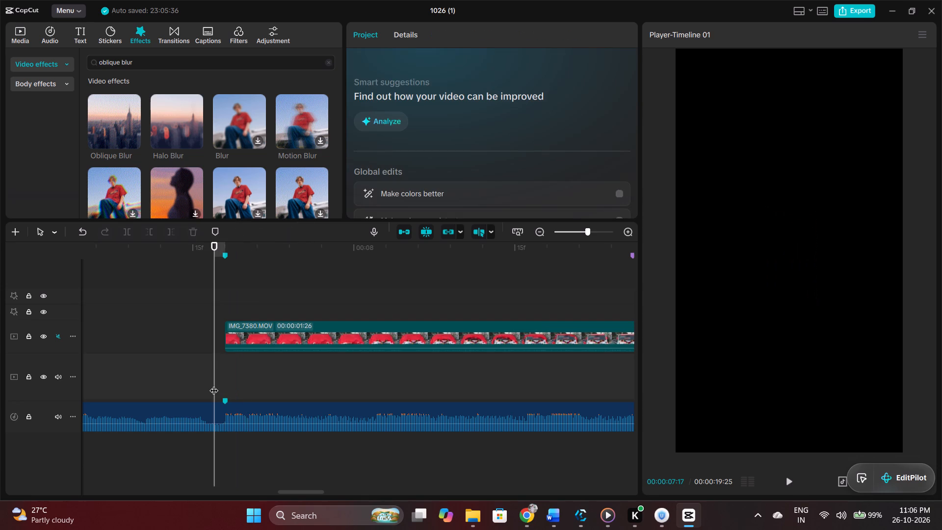
Play back twice from before IMG_7380.MOV, the second time from 00:00:06:25, to review its entrance.
scroll(212, 382, "down", 20)
scroll(212, 382, "down", 15)
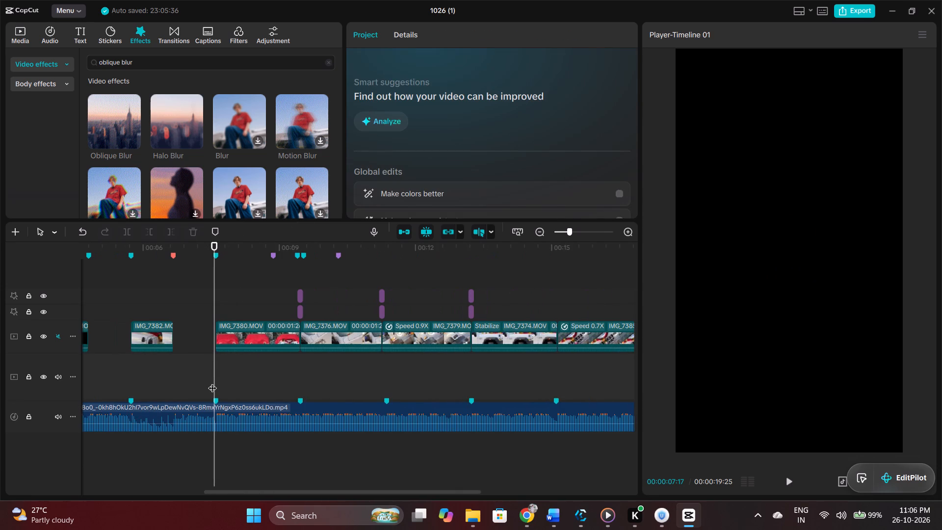
left_click(201, 373)
key("space")
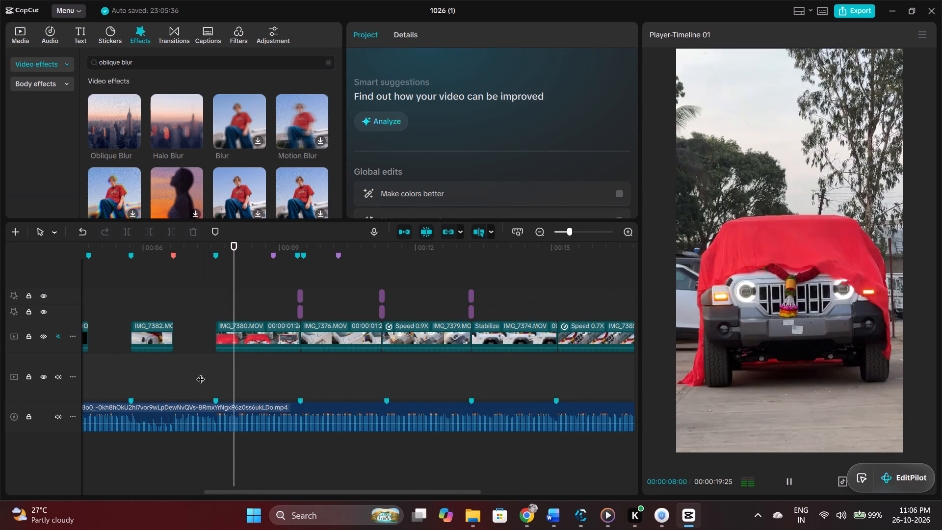
key("space")
left_click_drag(195, 366, 172, 371)
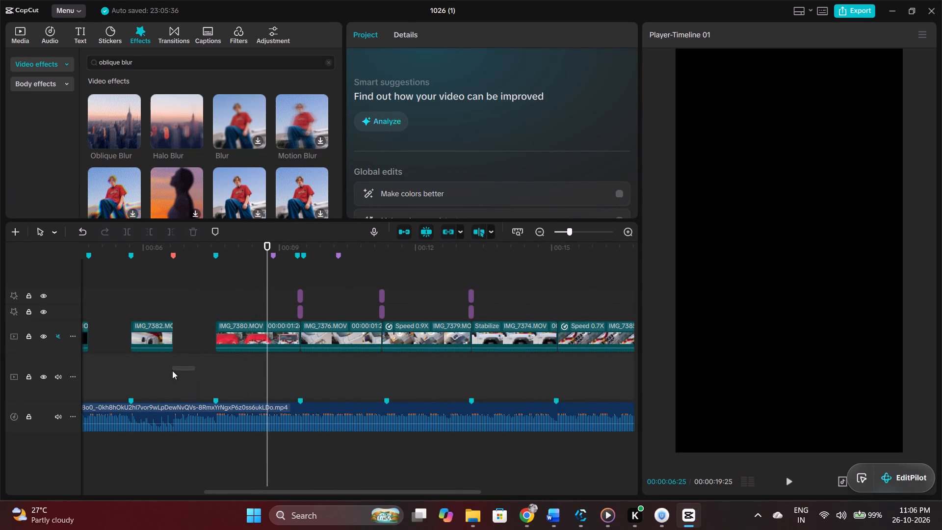
key("space")
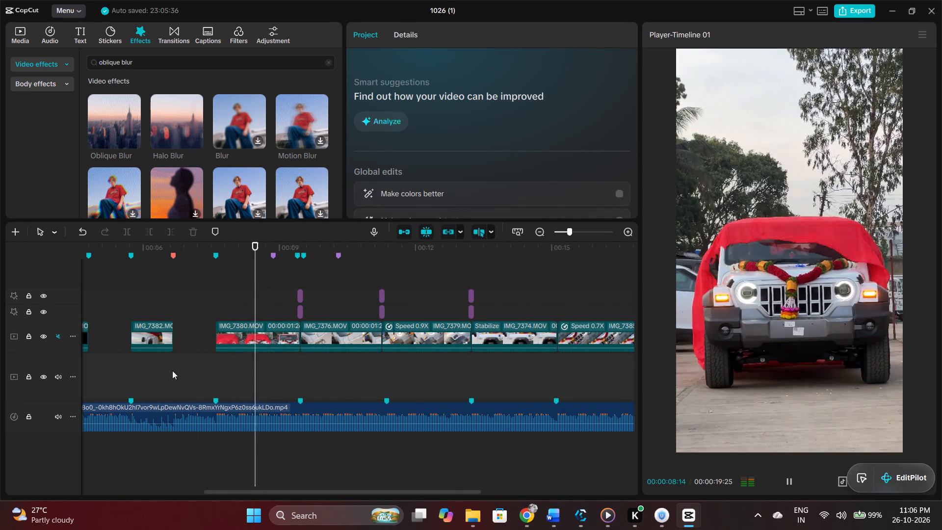
key("space")
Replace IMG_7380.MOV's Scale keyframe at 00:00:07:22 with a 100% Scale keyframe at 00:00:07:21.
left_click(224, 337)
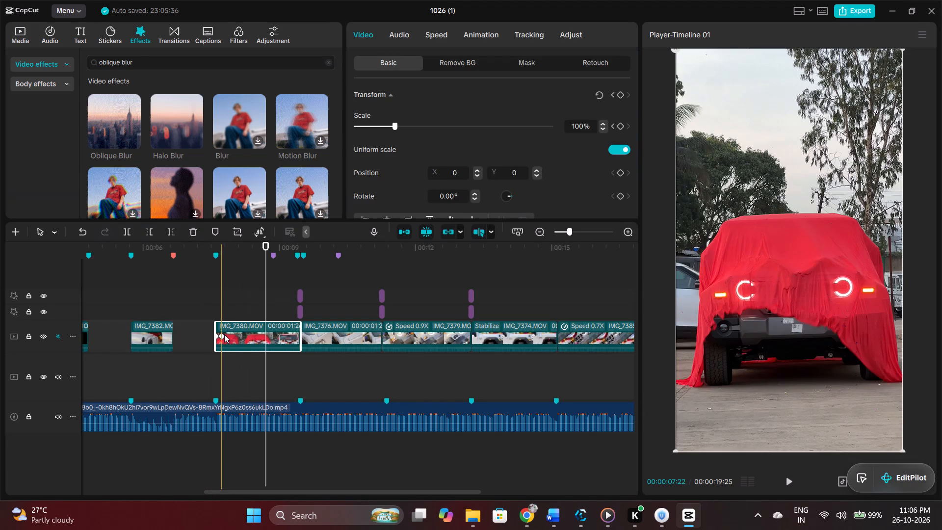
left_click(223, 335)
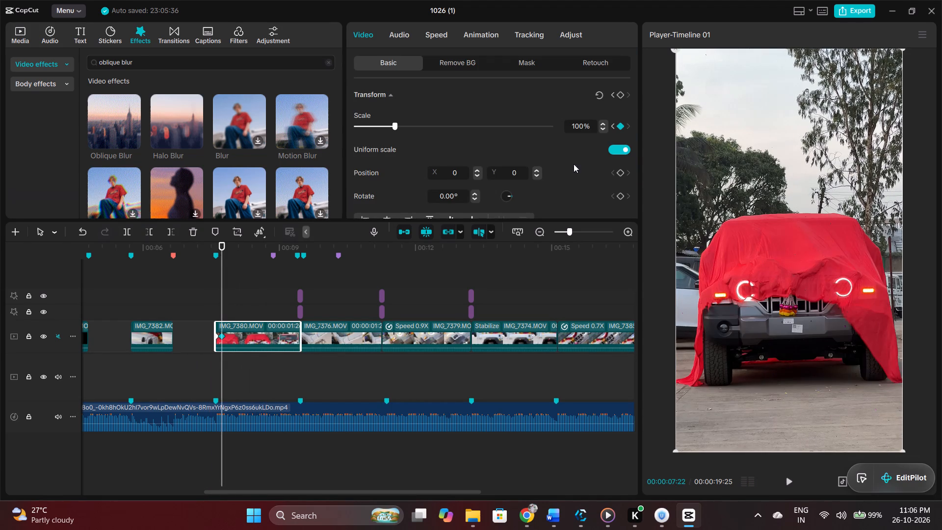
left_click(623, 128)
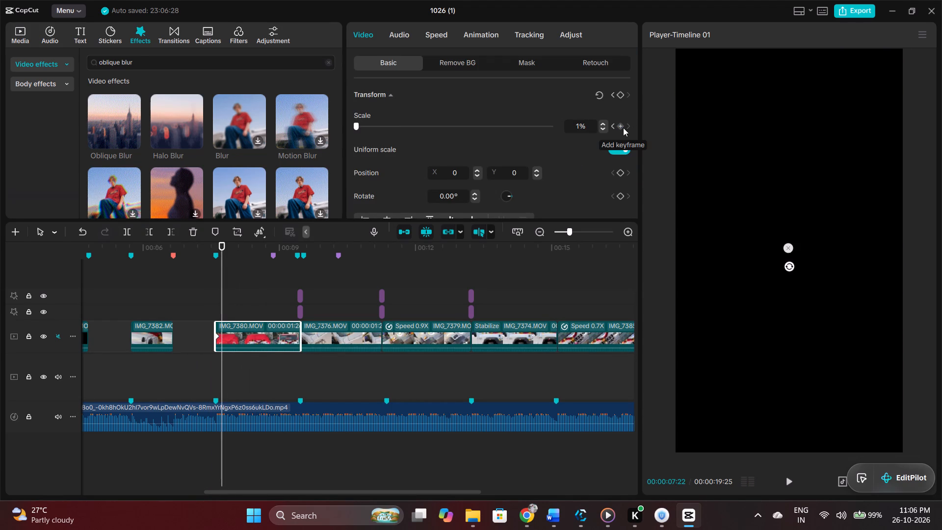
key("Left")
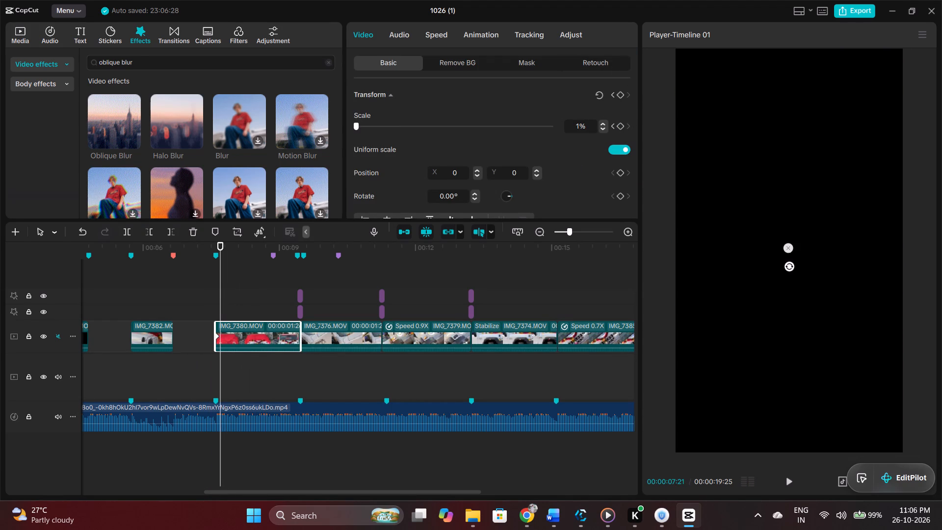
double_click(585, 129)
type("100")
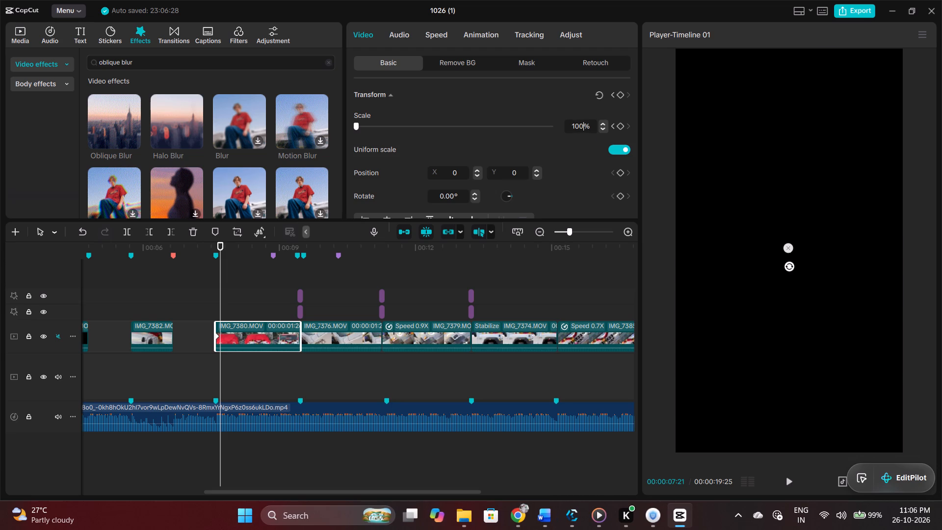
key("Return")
Play back from the gap before IMG_7380.MOV to check the shortened scale-up.
left_click(193, 354)
key("space")
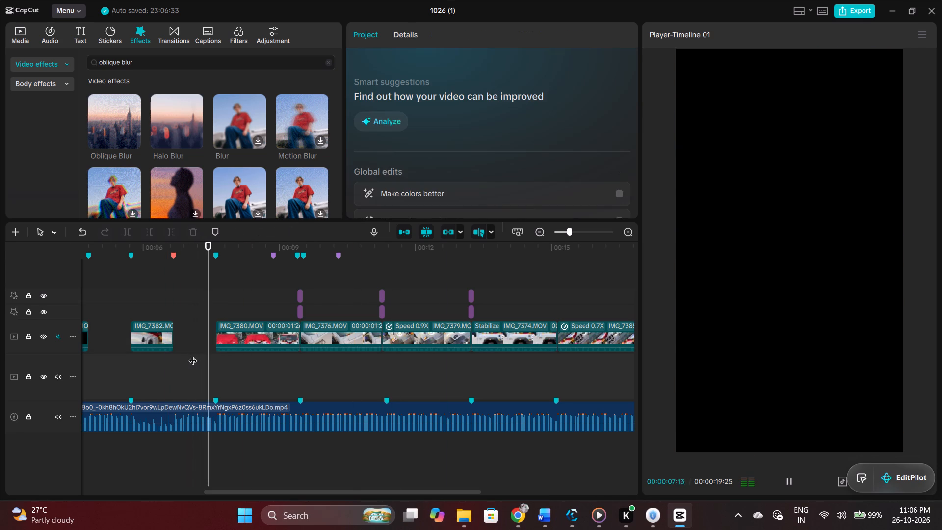
key("space")
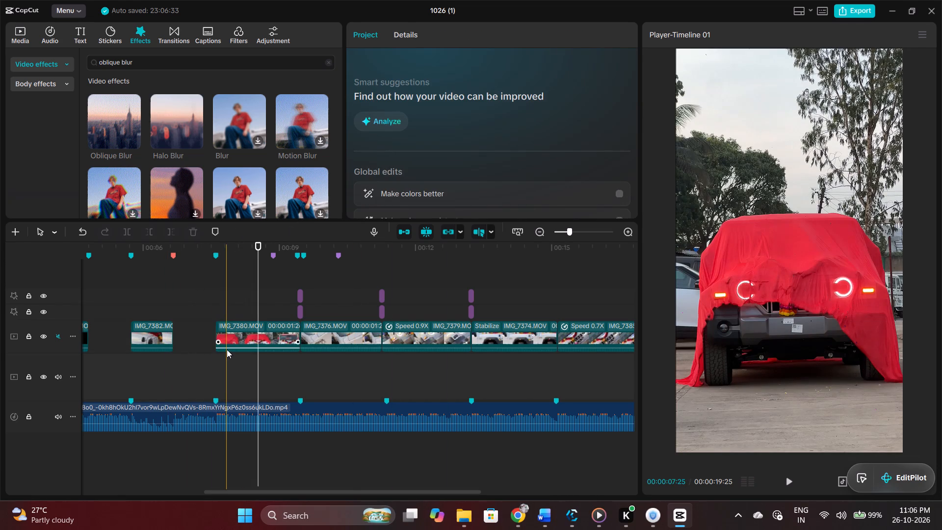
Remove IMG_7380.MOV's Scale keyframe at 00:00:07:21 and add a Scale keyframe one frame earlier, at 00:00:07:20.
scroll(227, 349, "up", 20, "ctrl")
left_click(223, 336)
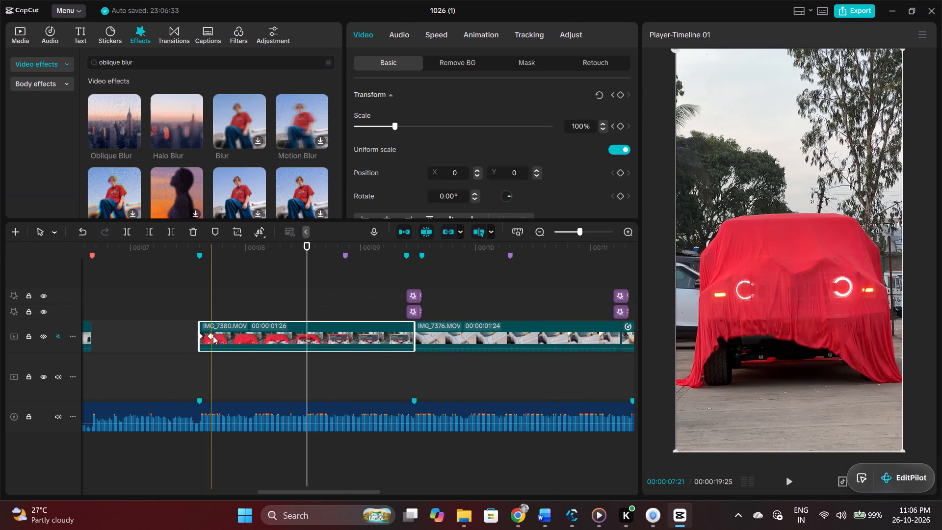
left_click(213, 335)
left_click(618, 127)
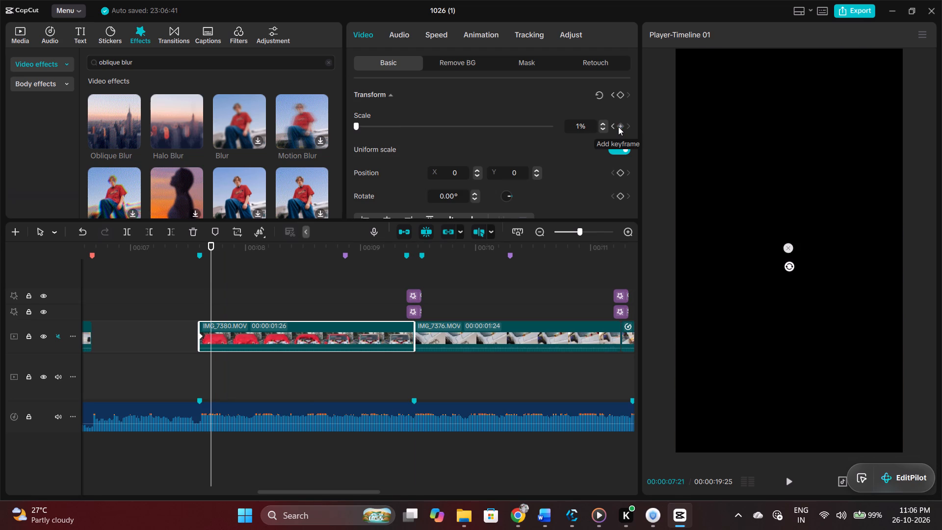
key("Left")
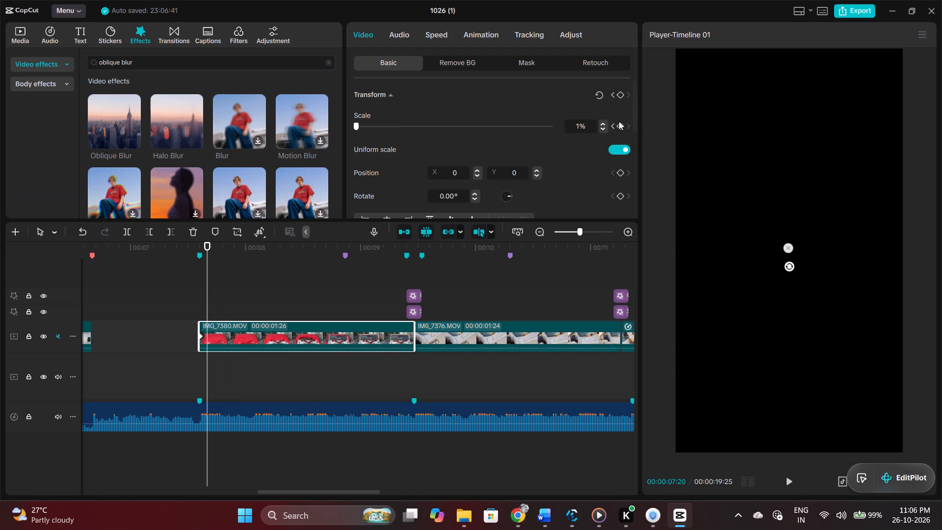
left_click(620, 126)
Play back from before IMG_7380.MOV to review the entrance with the earlier keyframe.
left_click(192, 365)
key("space")
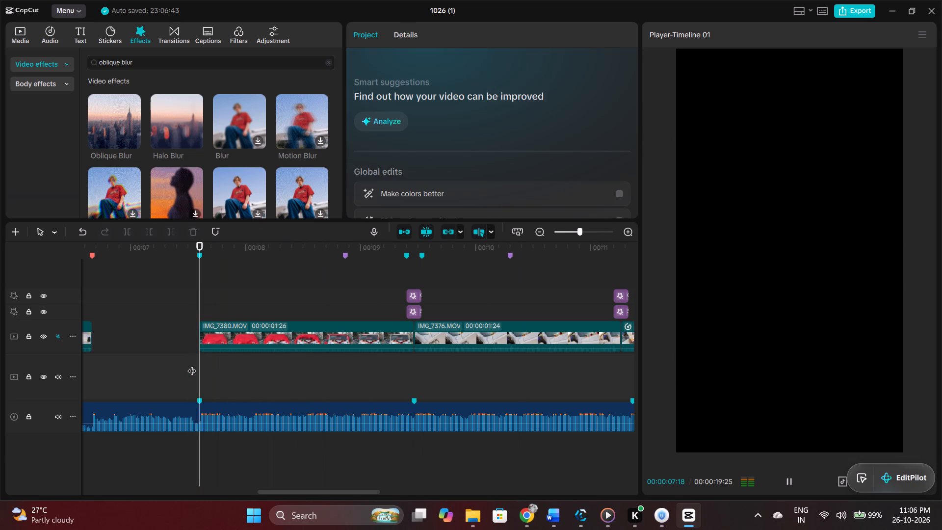
key("space")
Remove IMG_7380.MOV's Scale keyframe at 00:00:07:20 and set Scale to 100% at that frame.
scroll(224, 359, "up", 6)
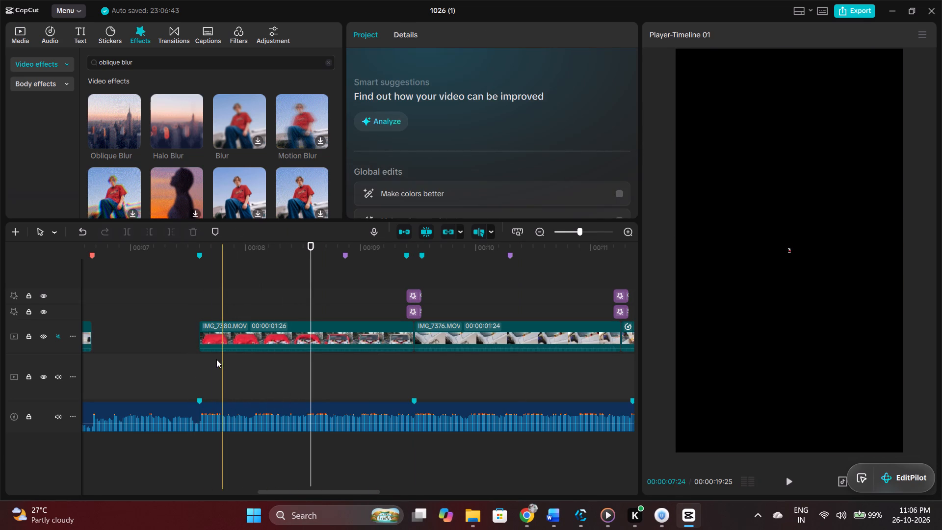
left_click(208, 345)
left_click(206, 334)
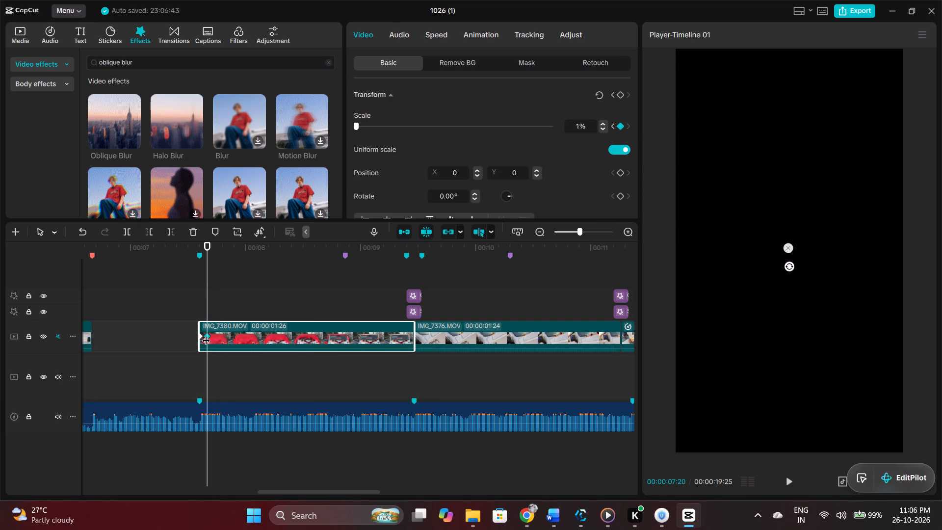
left_click(619, 131)
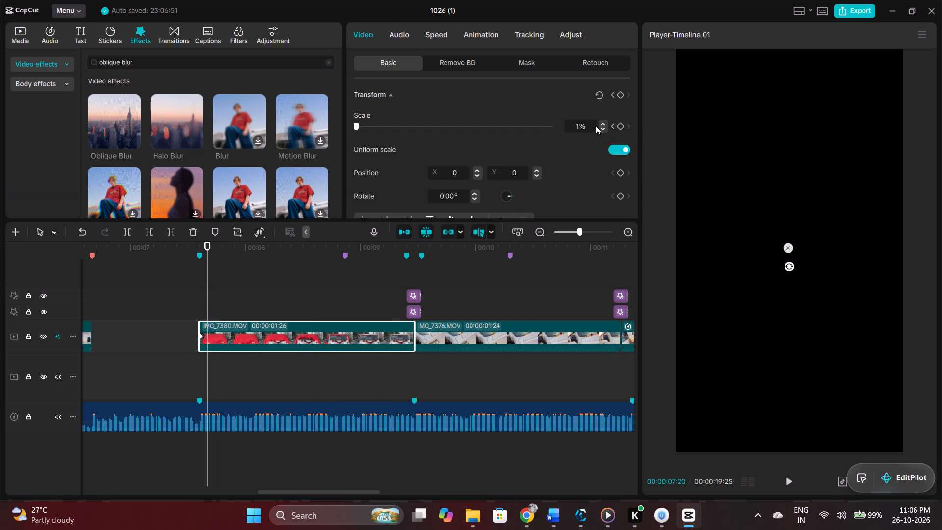
double_click(588, 125)
type("100")
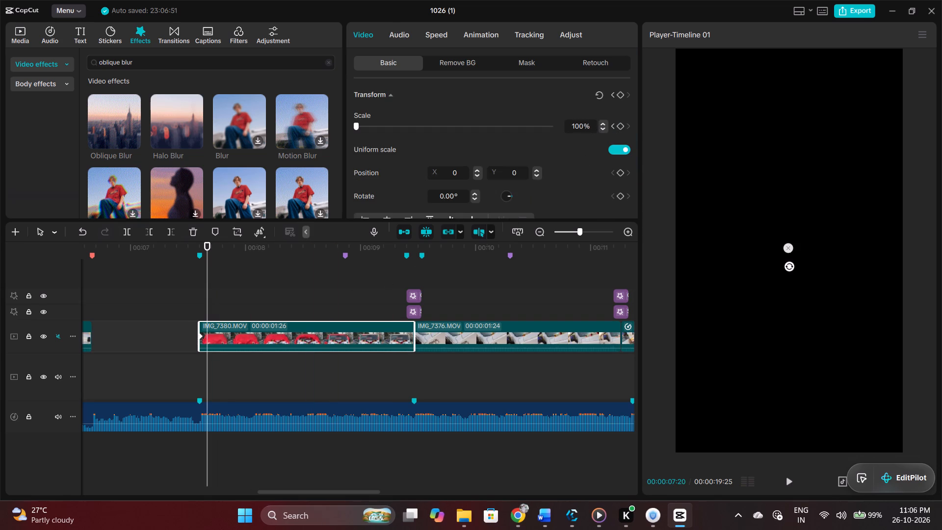
key("Return")
Play back from the gap before IMG_7380.MOV twice to check its revised scale-up entrance.
left_click(177, 345)
key("space")
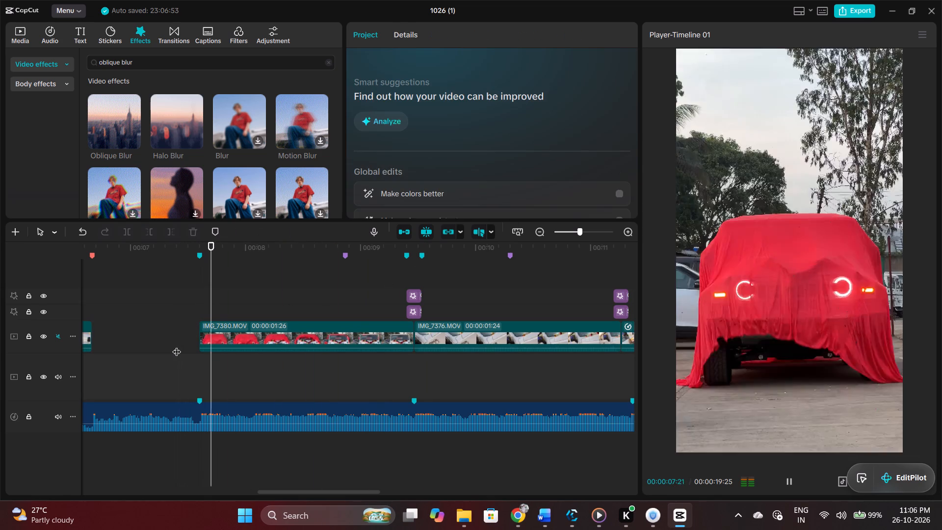
key("space")
left_click(163, 345)
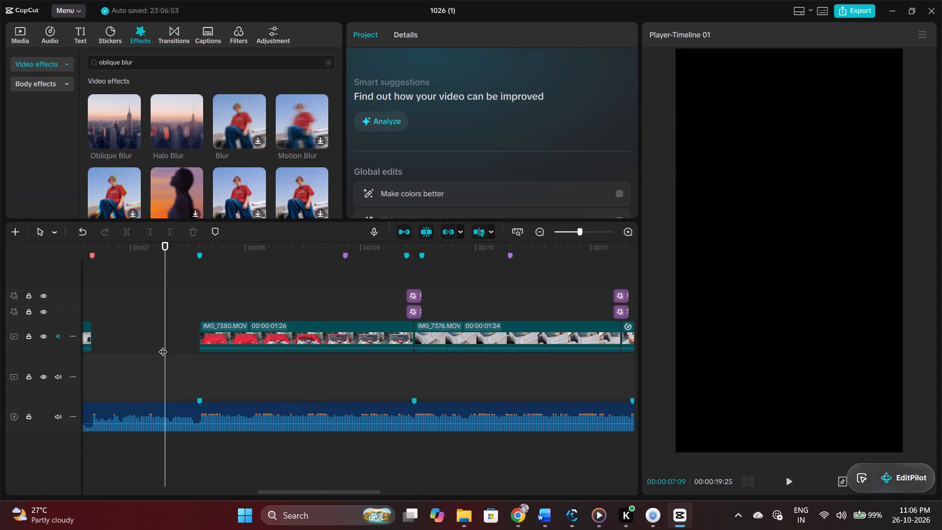
key("space")
key("space")
Play back the whole edit from the start of the timeline through the cut into IMG_7385.MOV.
scroll(163, 345, "down", 6)
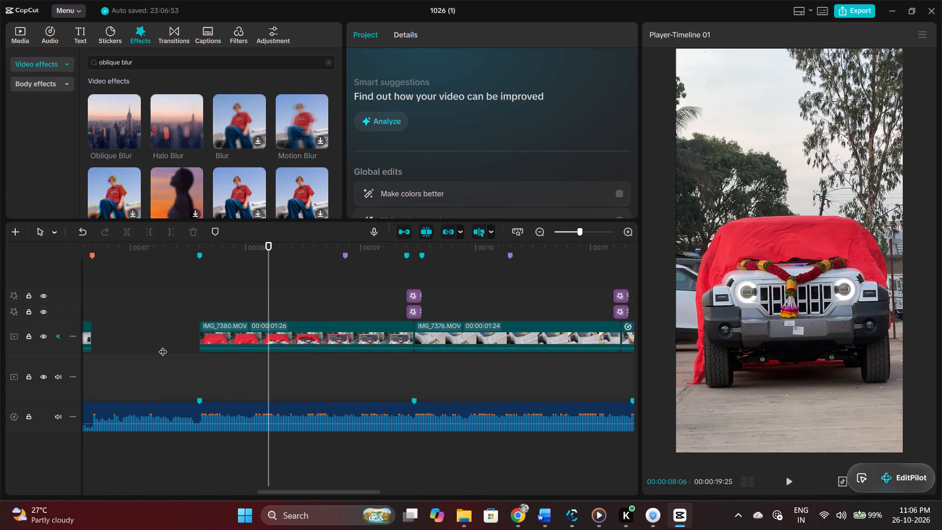
scroll(163, 345, "down", 13, "ctrl")
scroll(159, 346, "down", 14, "ctrl")
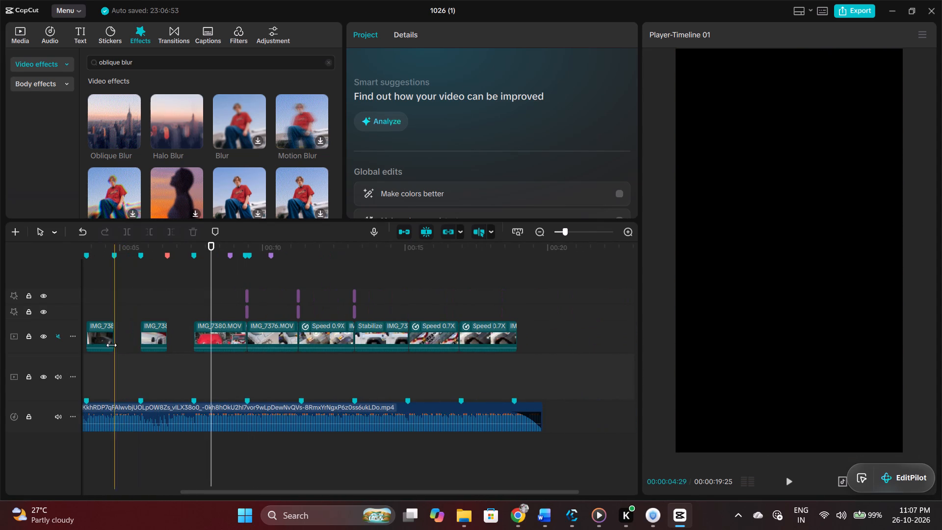
left_click(103, 376)
left_click_drag(101, 375, 0, 381)
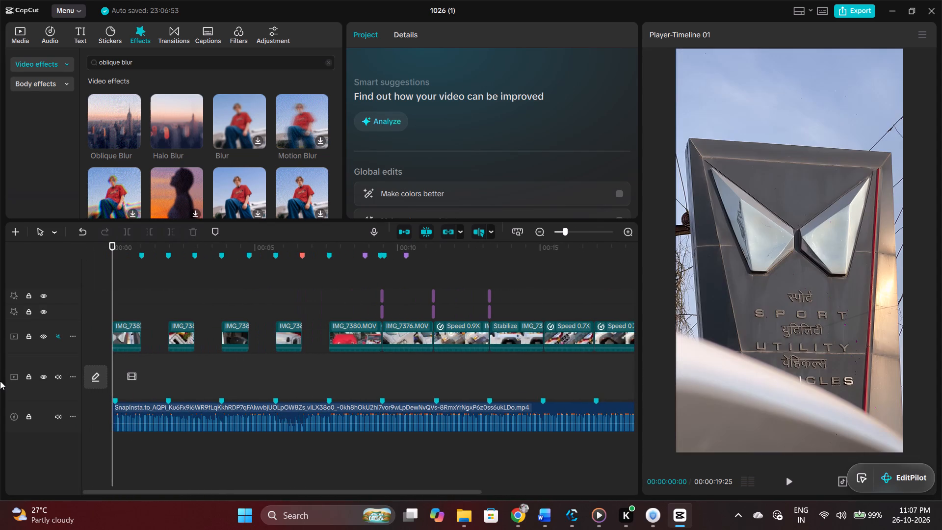
key("space")
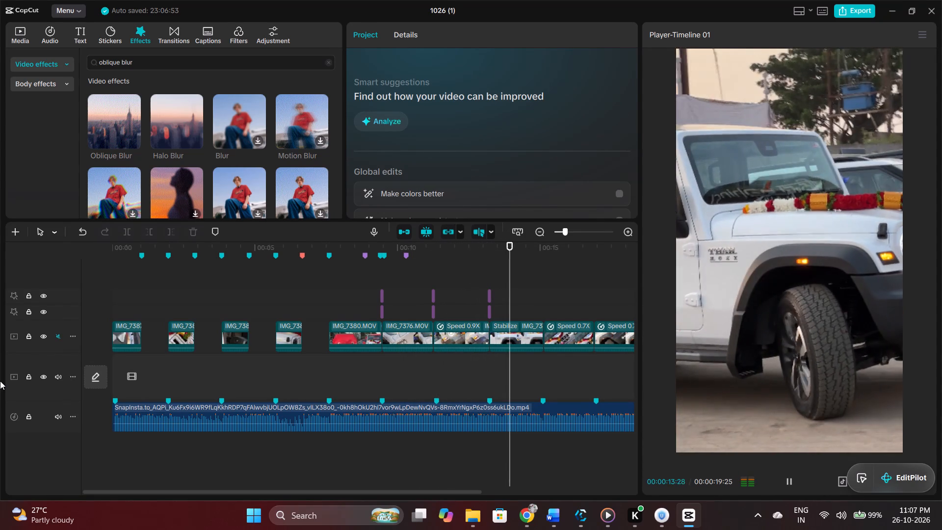
key("space")
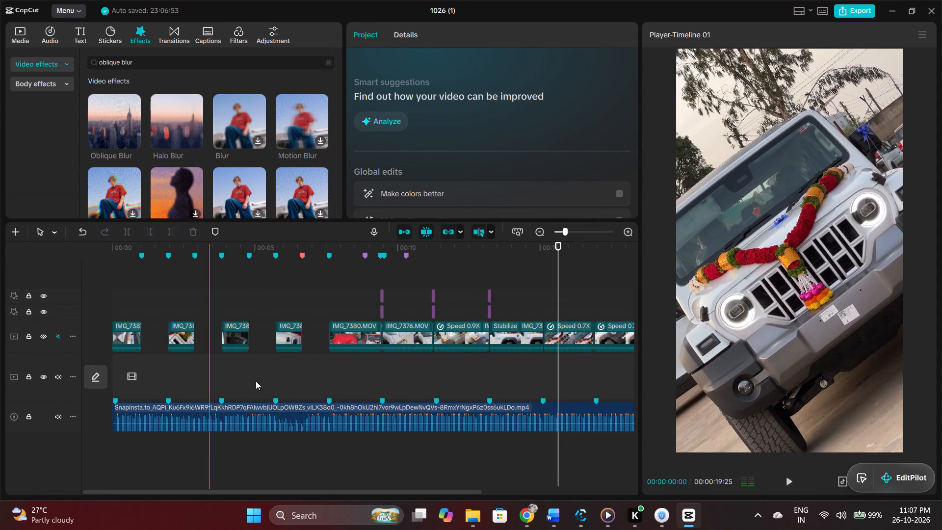
Paste the Shake and Oblique Blur effects at the starts of IMG_7385.MOV (00:00:15:04) and IMG_7378.MOV (00:00:16:27).
left_click(546, 314)
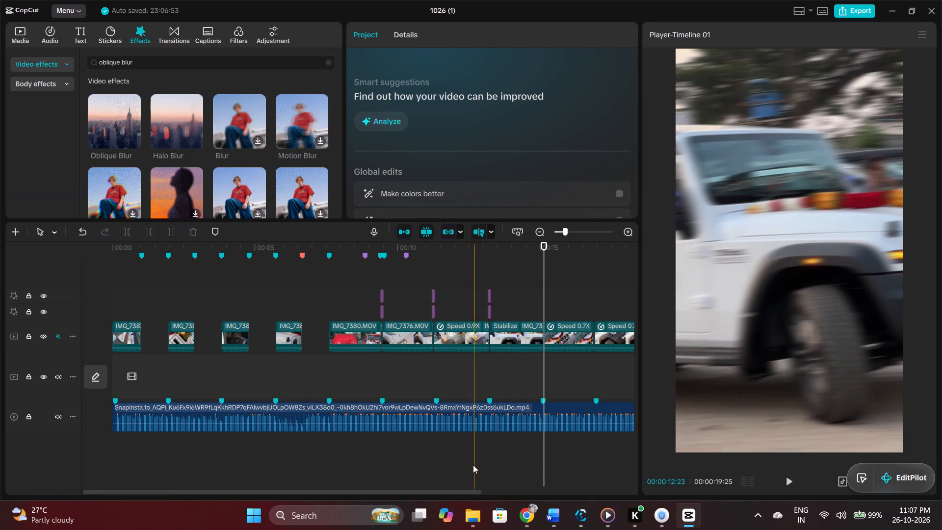
key("ctrl+v")
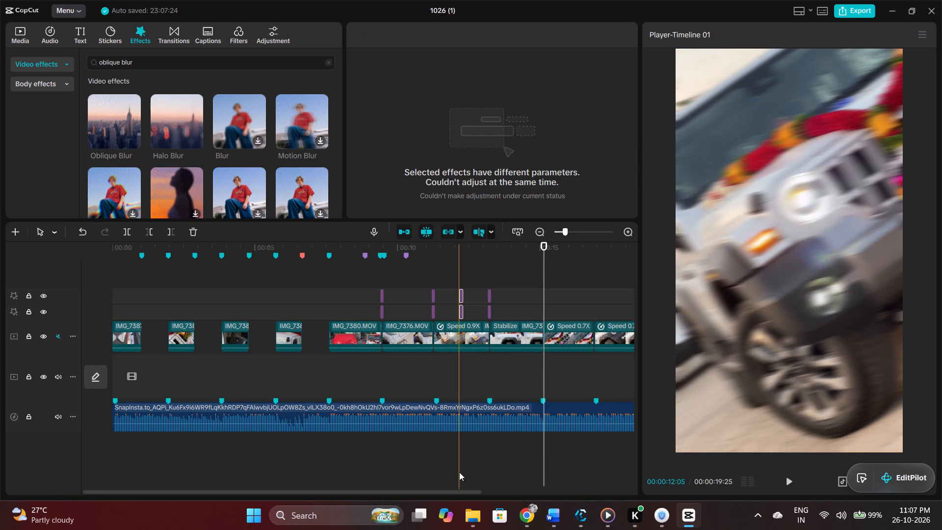
key("ctrl+z")
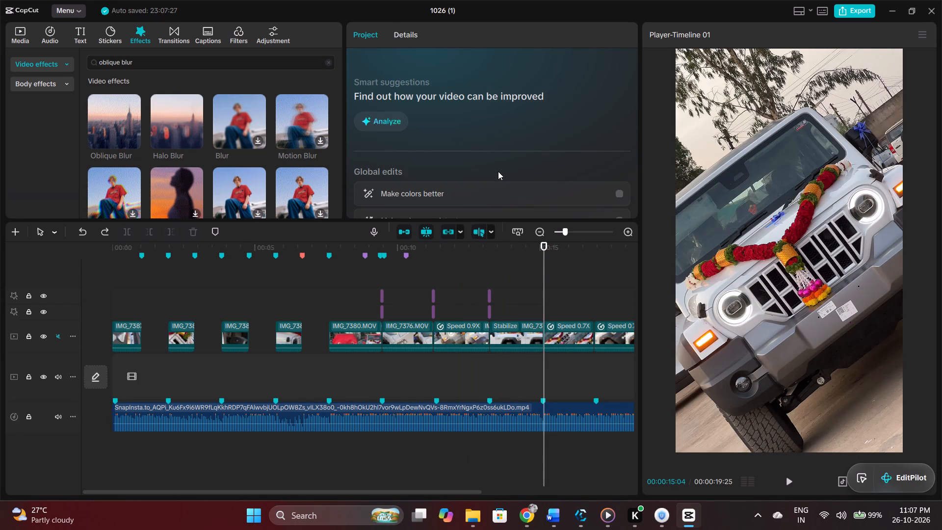
key("ctrl+v")
left_click(592, 299)
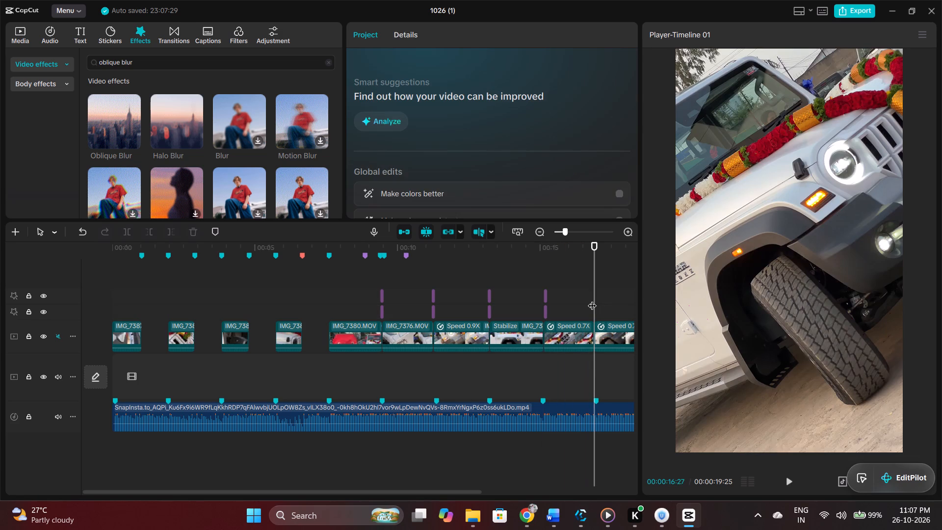
key("ctrl+v")
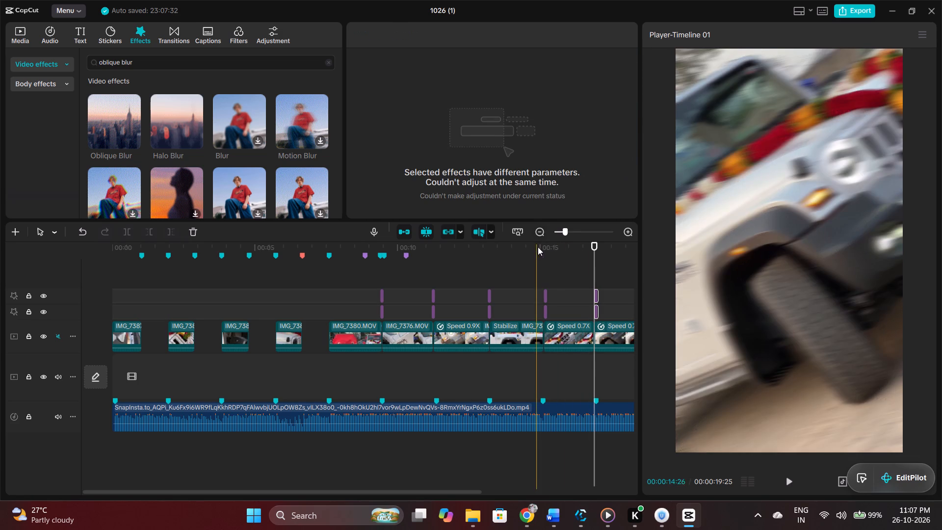
Play back the opening of IMG_7378.MOV to check the pasted effects.
key("space")
key("space")
key("space")
key("space")
key("space")
key("space")
key("space")
key("space")
key("space")
key("space")
scroll(572, 308, "up", 7)
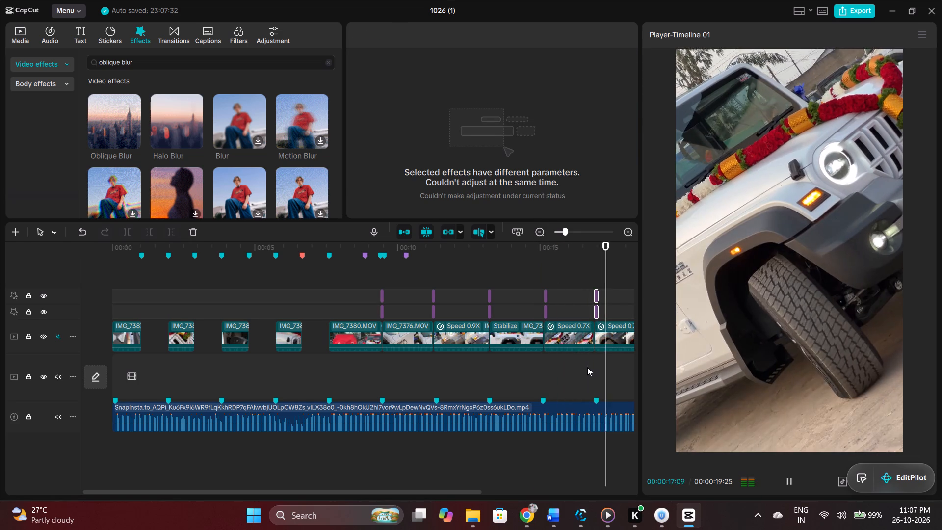
key("space")
Shift the Oblique Blur and Shake pair at IMG_7378.MOV about two frames earlier so it straddles the cut from IMG_7385.MOV.
scroll(587, 367, "up", 20, "ctrl")
scroll(587, 367, "up", 3, "ctrl")
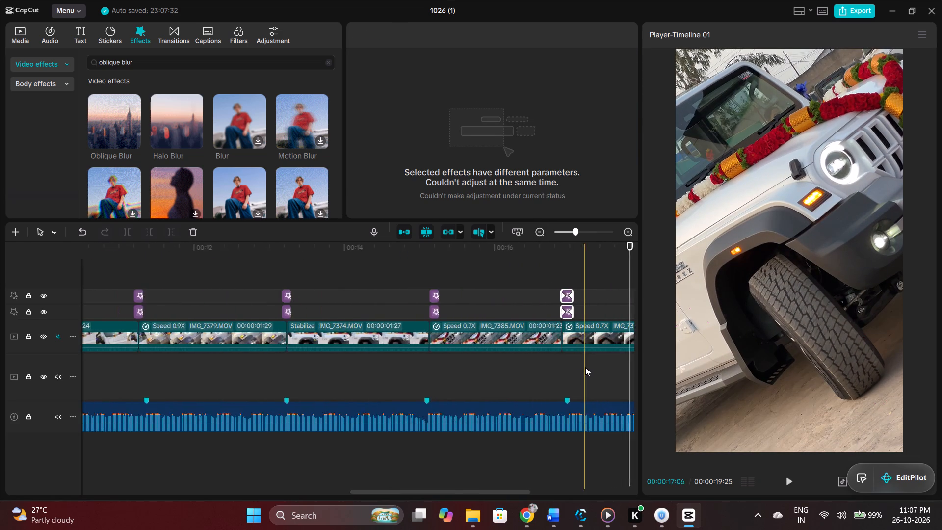
scroll(585, 367, "up", 16, "ctrl")
scroll(527, 345, "up", 13, "ctrl")
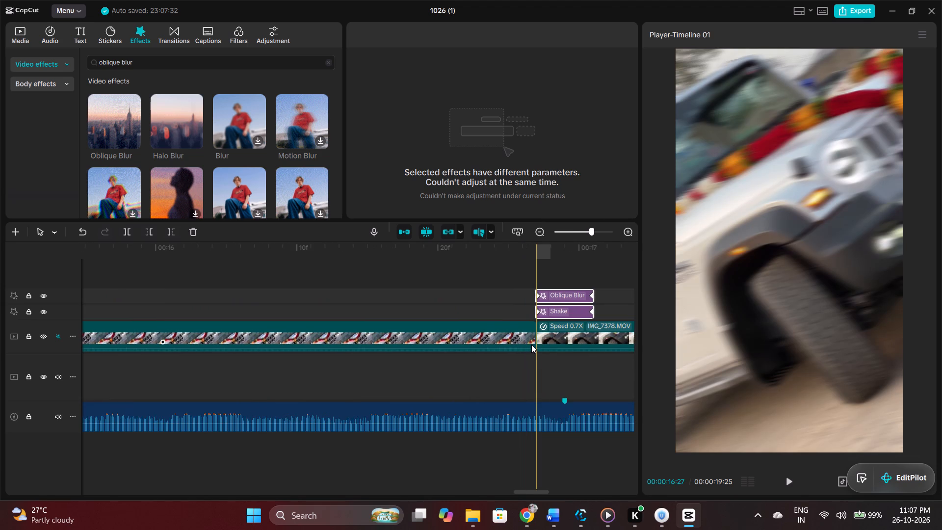
left_click(531, 344)
left_click(537, 371)
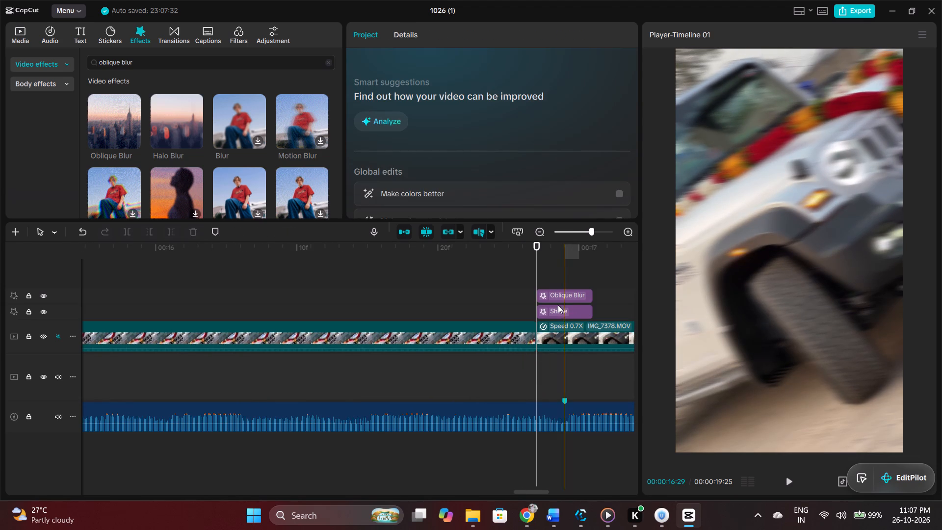
left_click_drag(522, 291, 550, 316)
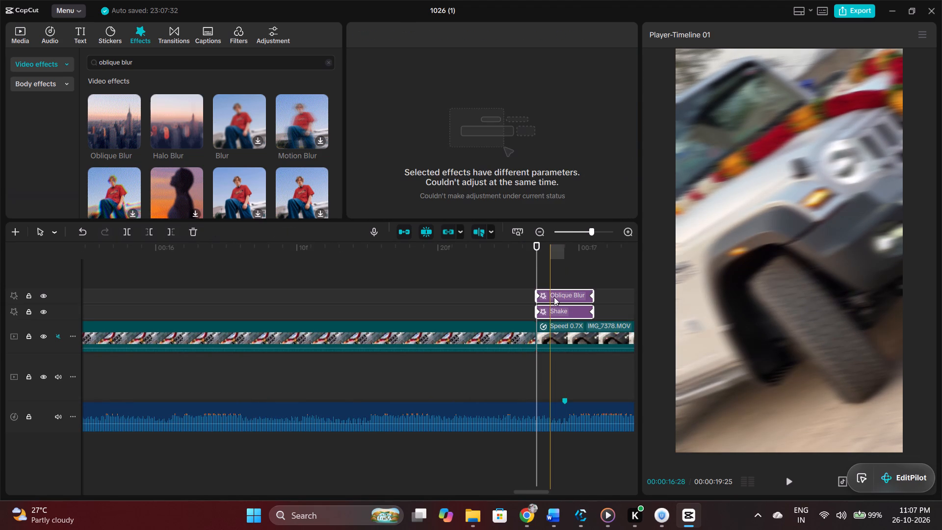
left_click_drag(554, 297, 529, 298)
left_click_drag(531, 292, 536, 292)
left_click(509, 380)
Shift the Oblique Blur and Shake pair at IMG_7385.MOV about two frames earlier so it straddles the cut from IMG_7374.MOV.
left_click_drag(509, 380, 450, 387)
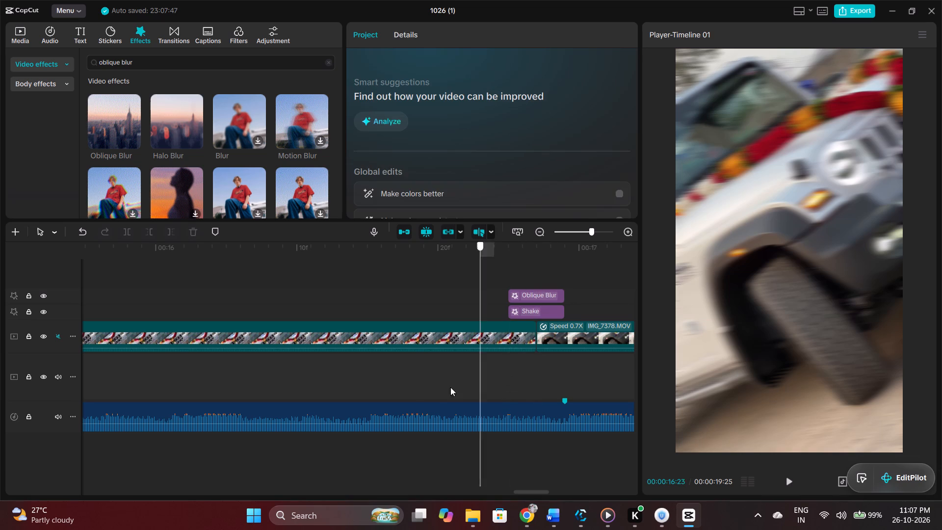
left_click_drag(450, 387, 476, 435)
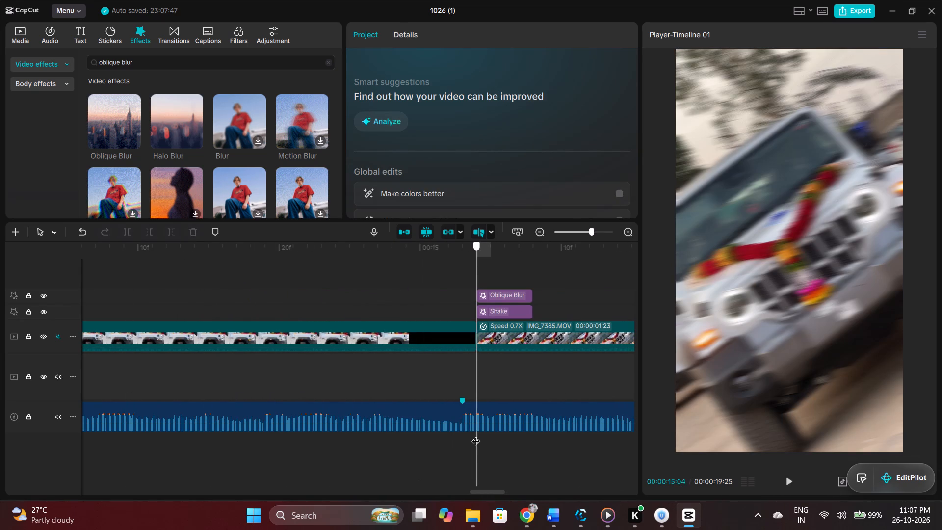
left_click_drag(476, 435, 477, 435)
left_click_drag(445, 289, 485, 306)
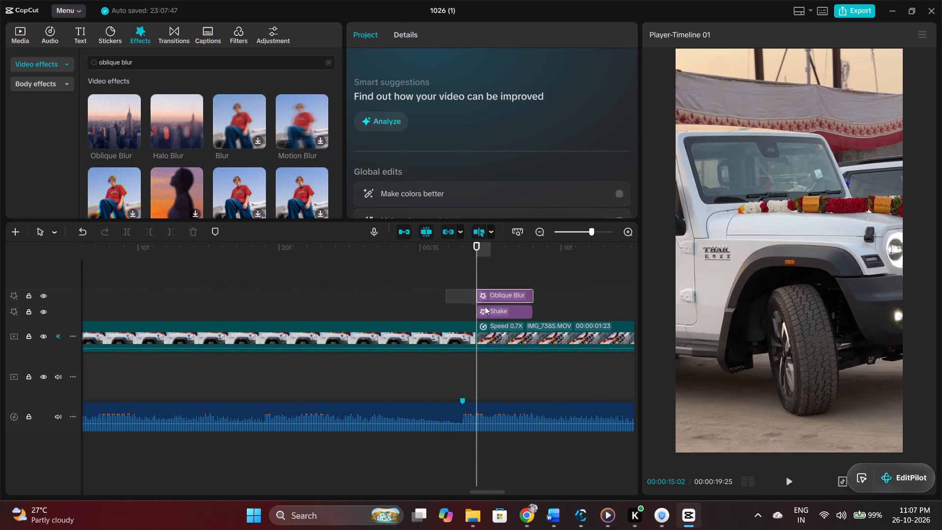
left_click_drag(485, 306, 497, 316)
left_click_drag(497, 297, 474, 297)
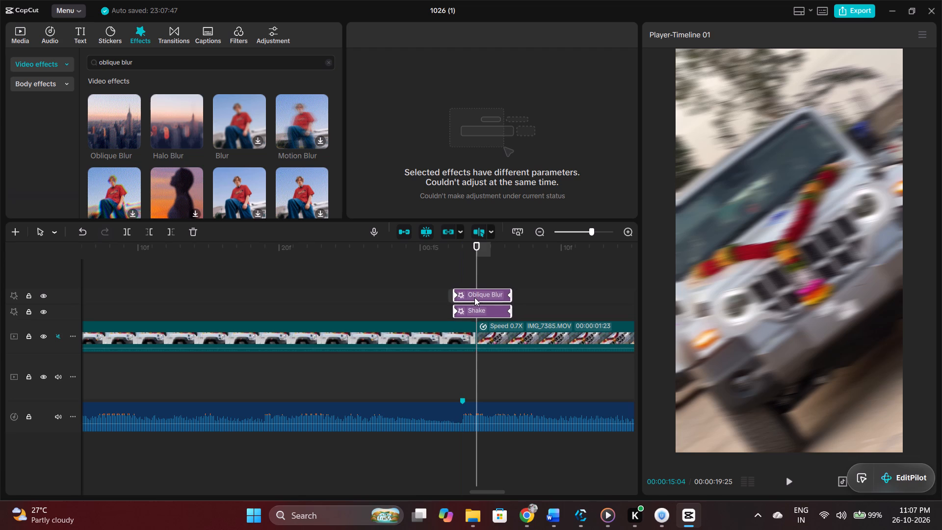
left_click_drag(474, 297, 473, 298)
left_click(415, 295)
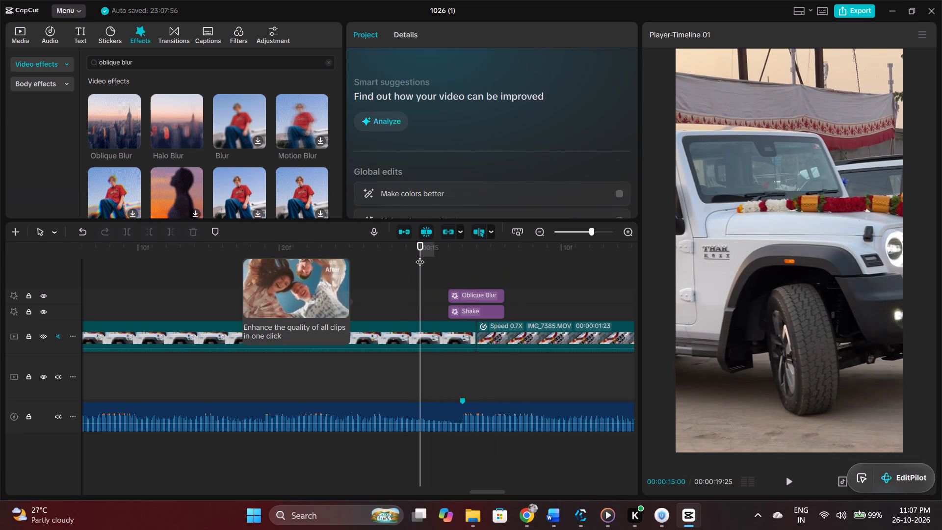
Scrub through IMG_7385.MOV and IMG_7378.MOV to examine the closing section of the timeline.
left_click_drag(419, 249, 143, 311)
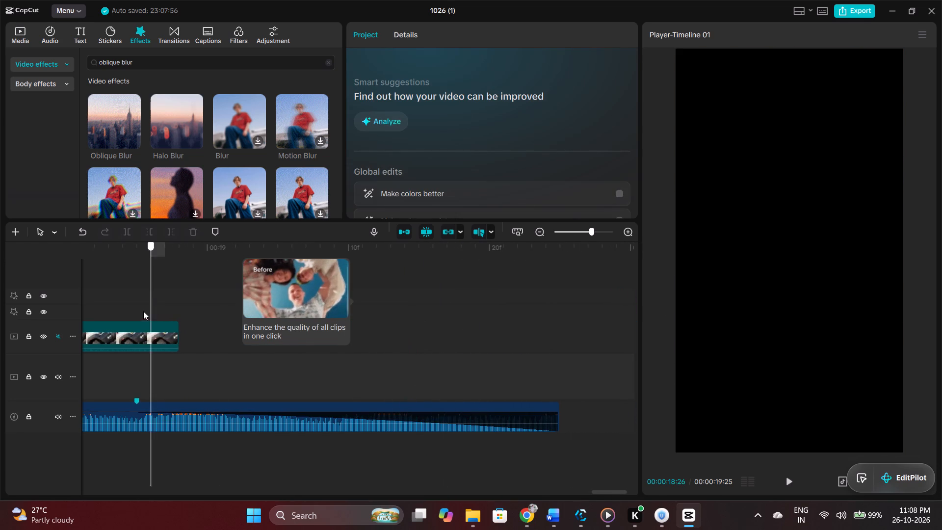
left_click_drag(143, 311, 165, 313)
scroll(191, 320, "down", 20, "ctrl")
scroll(382, 385, "down", 1, "ctrl")
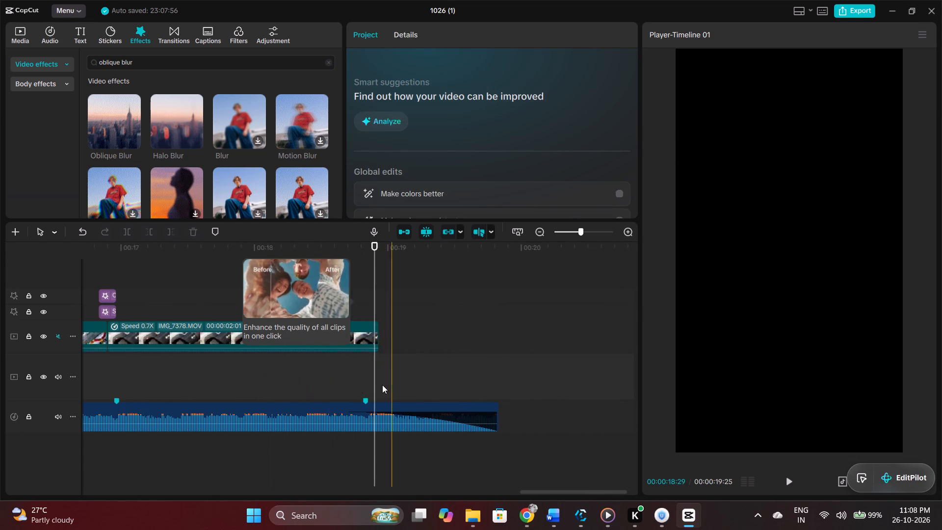
scroll(382, 385, "down", 2, "ctrl")
scroll(318, 375, "down", 13, "ctrl")
left_click_drag(223, 262, 223, 262)
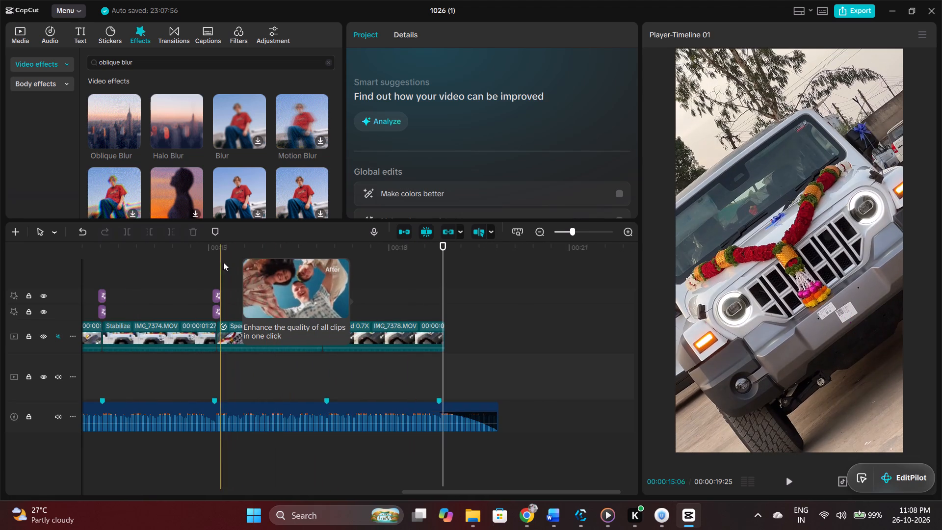
left_click_drag(223, 262, 311, 290)
left_click_drag(201, 256, 311, 283)
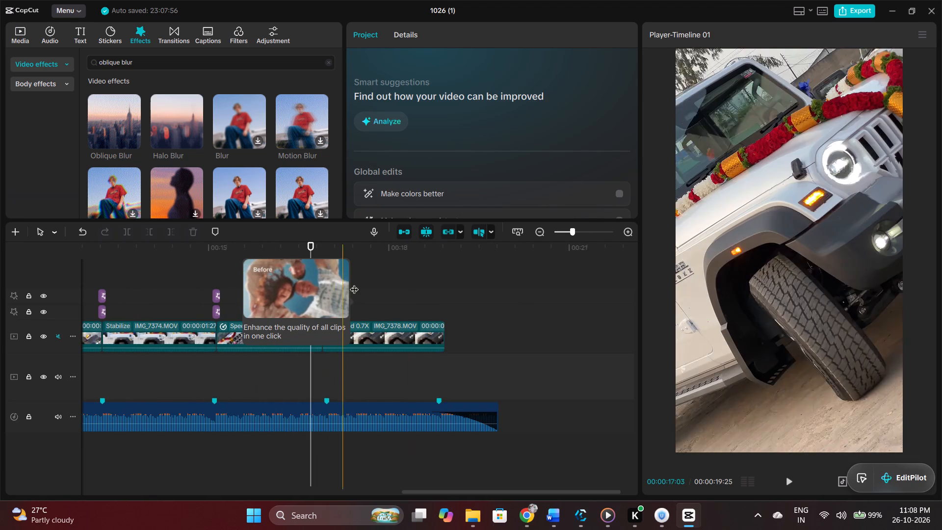
left_click(369, 283)
left_click_drag(370, 283, 298, 279)
left_click_drag(414, 298, 368, 300)
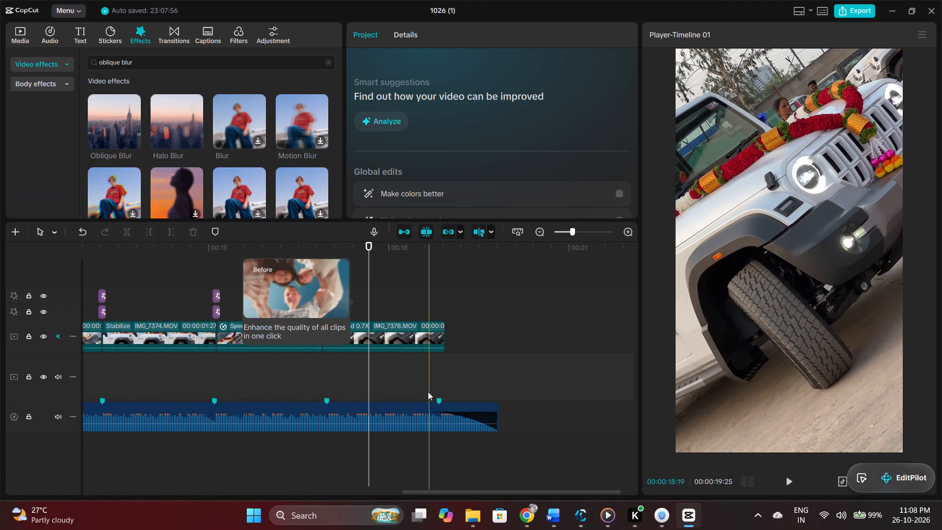
Play back the edit from the start of the timeline to review the beat-cut effects.
scroll(417, 382, "down", 13, "ctrl")
left_click_drag(385, 272, 368, 276)
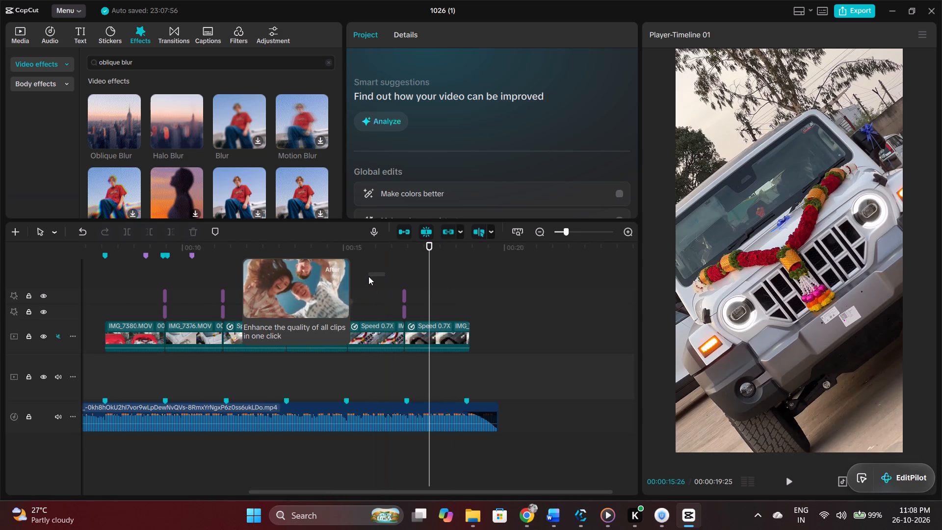
left_click_drag(368, 276, 10, 529)
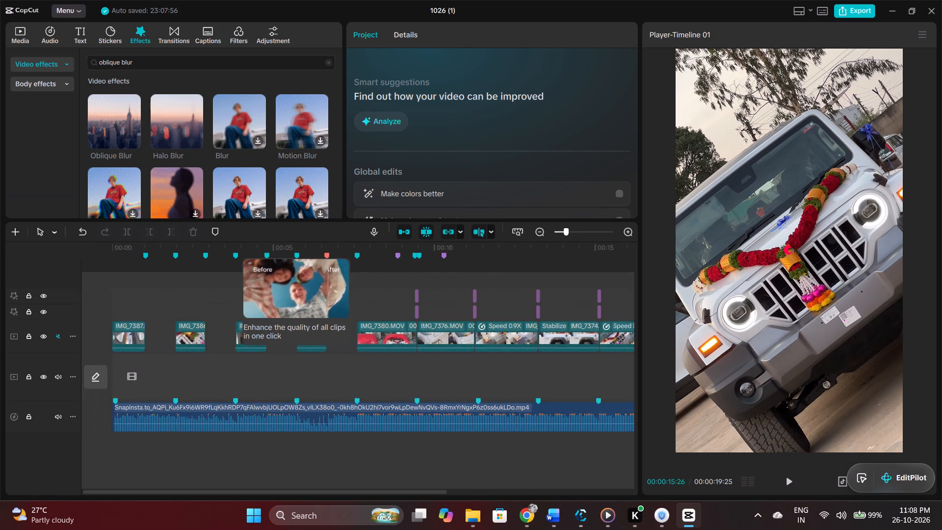
left_click_drag(10, 529, 11, 528)
left_click(380, 375)
left_click_drag(380, 375, 0, 374)
key("space")
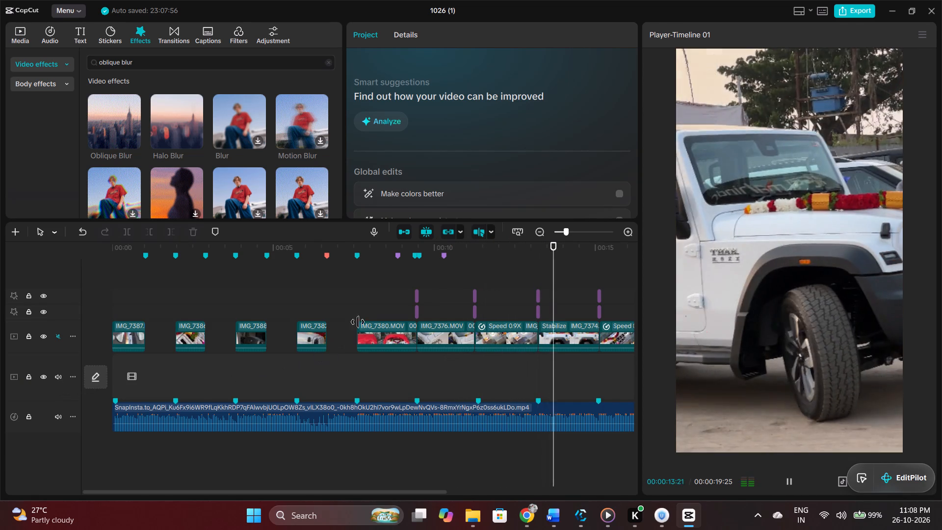
Paste the Shake and Oblique Blur effects at the start of IMG_7380.MOV, at 00:00:07:18.
left_click(356, 308)
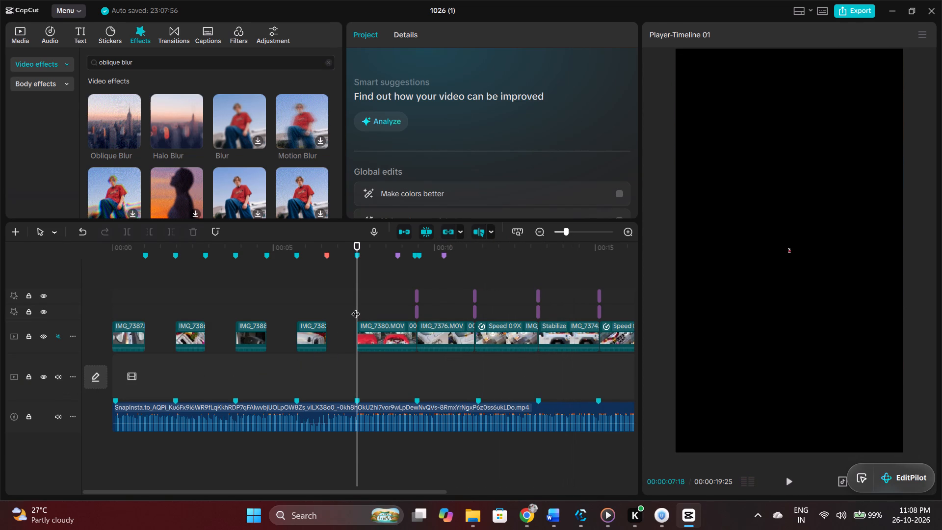
key("ctrl+v")
Play back from just before IMG_7380.MOV to review its entrance with the added effects.
left_click(348, 302)
key("space")
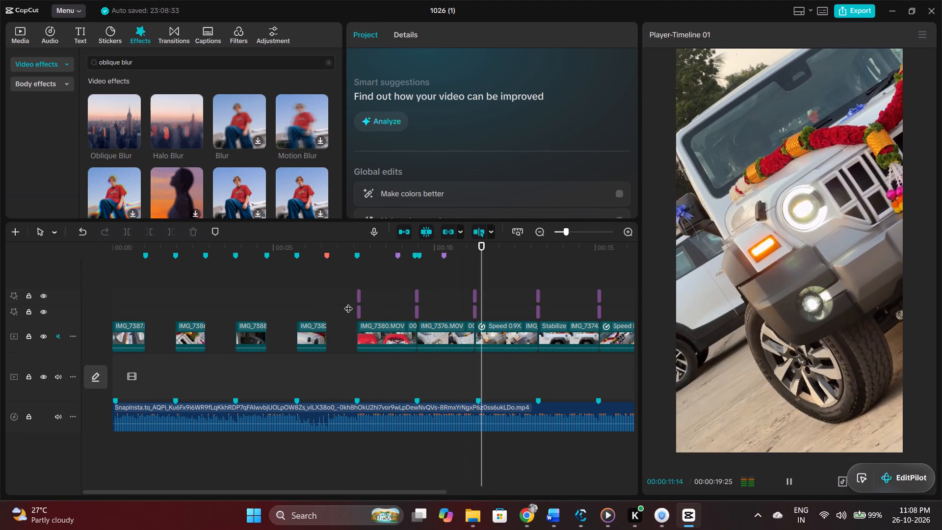
scroll(348, 302, "up", 20, "ctrl")
scroll(348, 302, "up", 1, "ctrl")
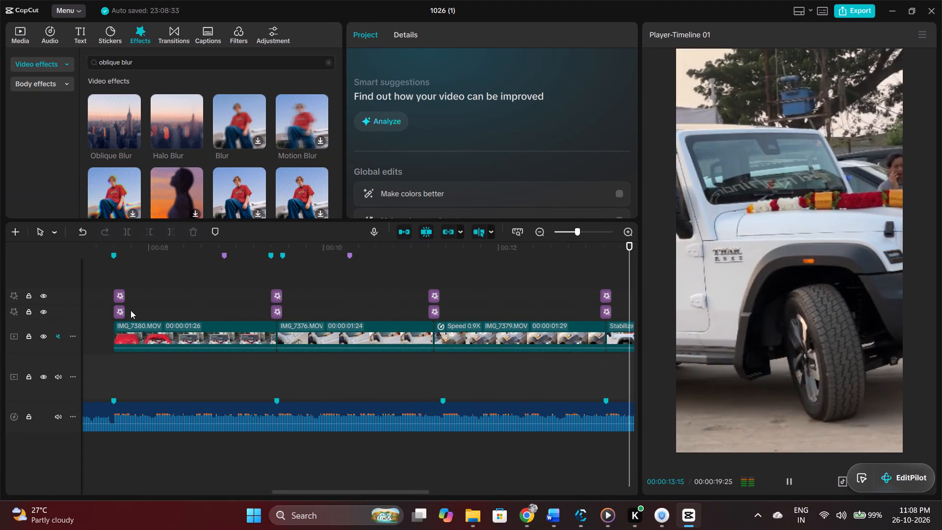
left_click(130, 312)
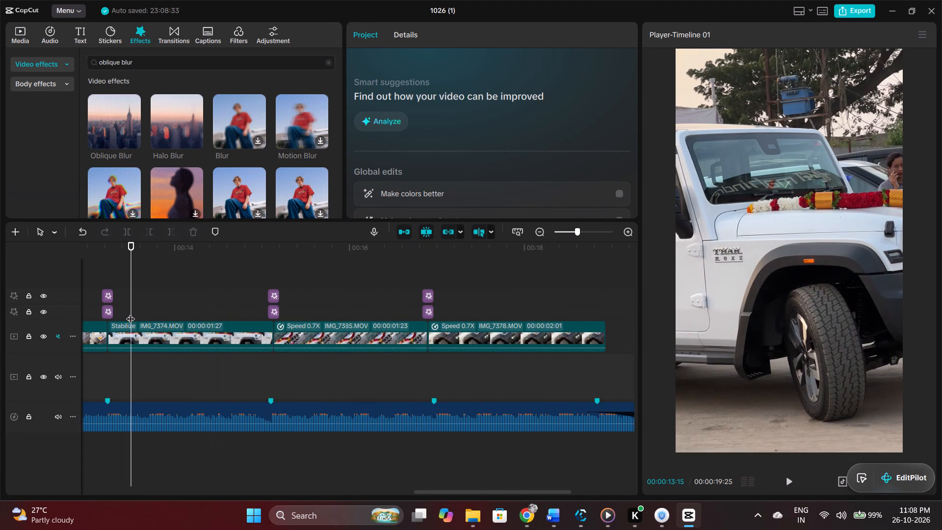
Shift the Shake and Oblique Blur effects at IMG_7380.MOV's start two frames earlier, to about 00:00:07:16, straddling the cut.
left_click_drag(131, 313, 620, 387)
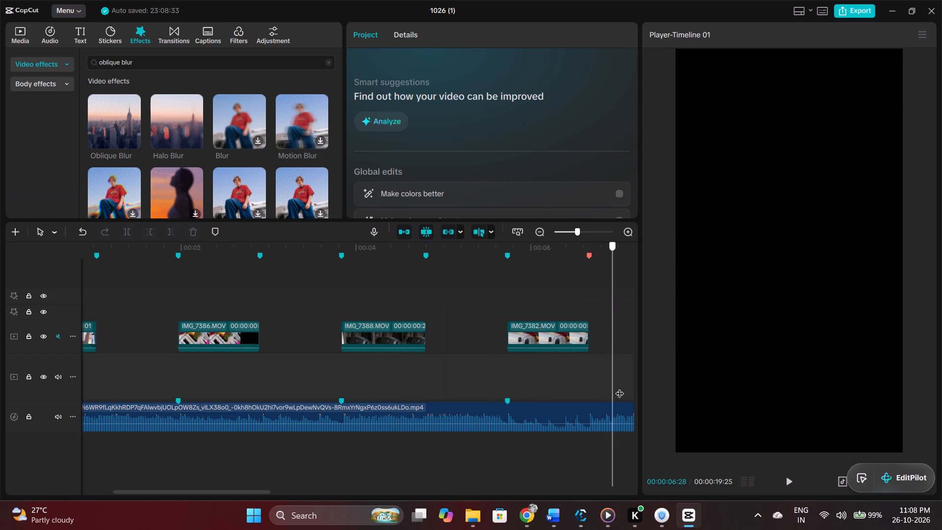
left_click_drag(620, 387, 373, 385)
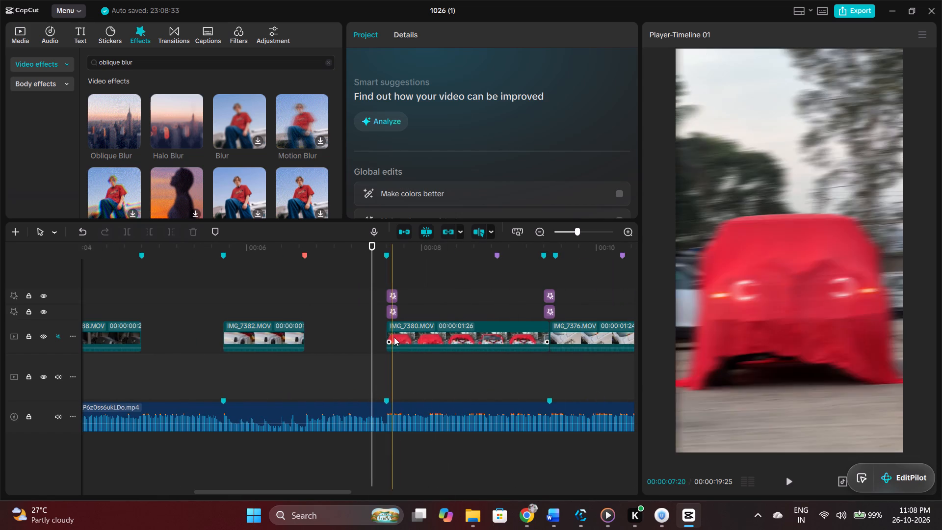
scroll(412, 319, "up", 20, "ctrl")
scroll(412, 319, "up", 4, "ctrl")
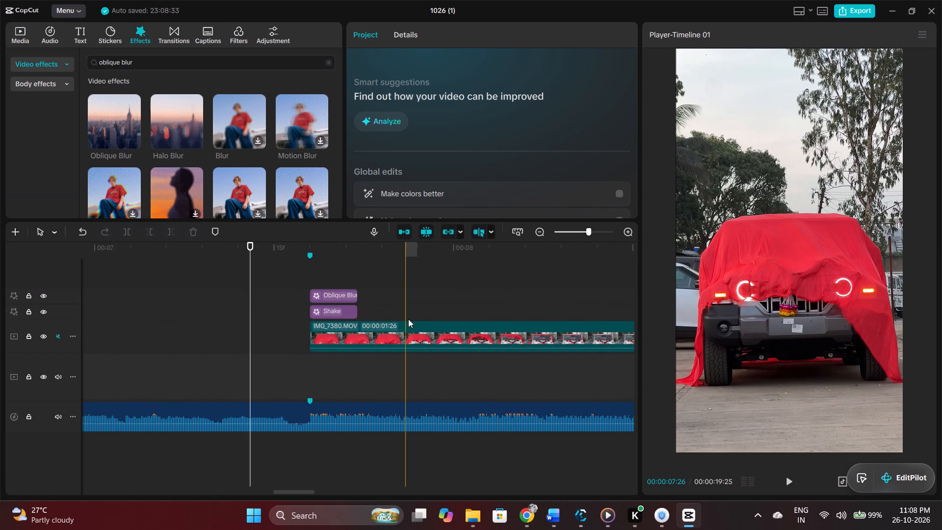
scroll(408, 319, "up", 13, "ctrl")
left_click_drag(354, 314, 298, 299)
left_click_drag(298, 297, 268, 297)
Play back from just before IMG_7380.MOV through the closing clips to review the shifted effects.
left_click(199, 307)
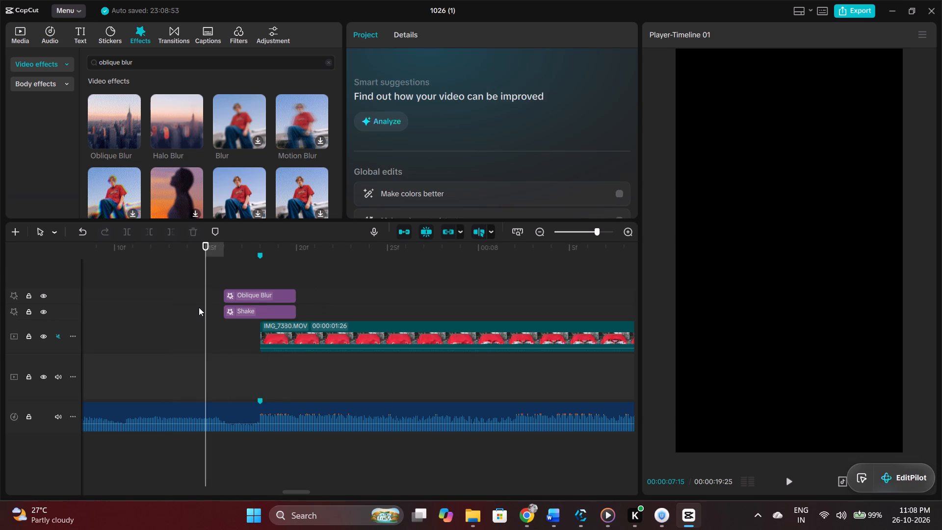
scroll(199, 307, "down", 20, "ctrl")
scroll(199, 307, "down", 20, "ctrl")
scroll(199, 307, "down", 6, "ctrl")
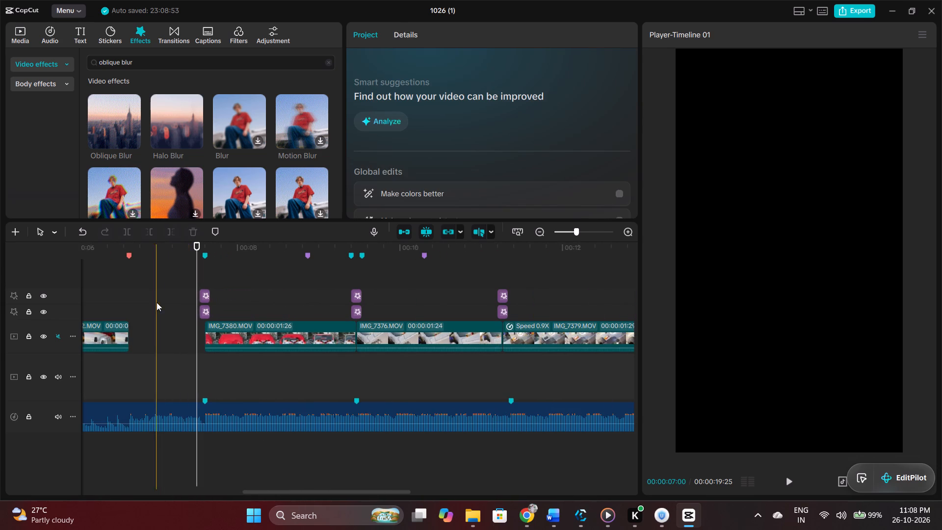
left_click(157, 302, "ctrl")
key("space")
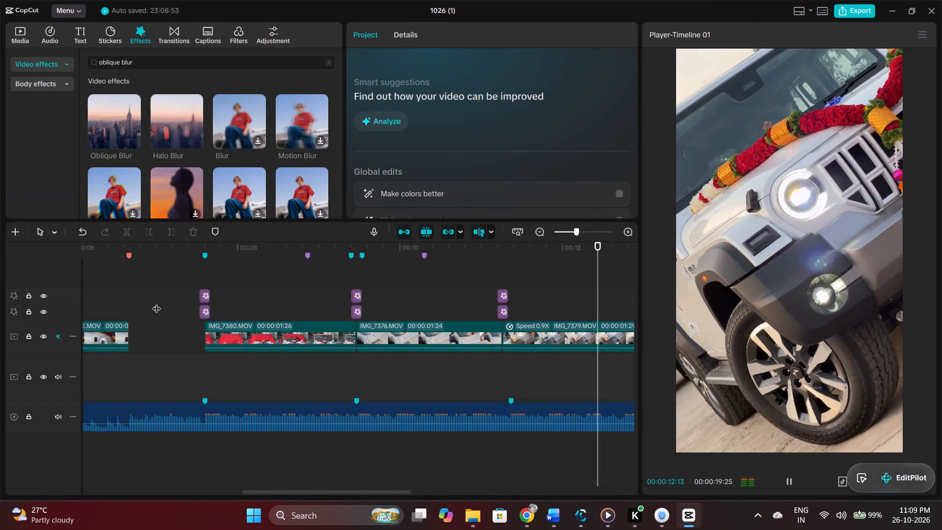
scroll(157, 302, "down", 19, "ctrl")
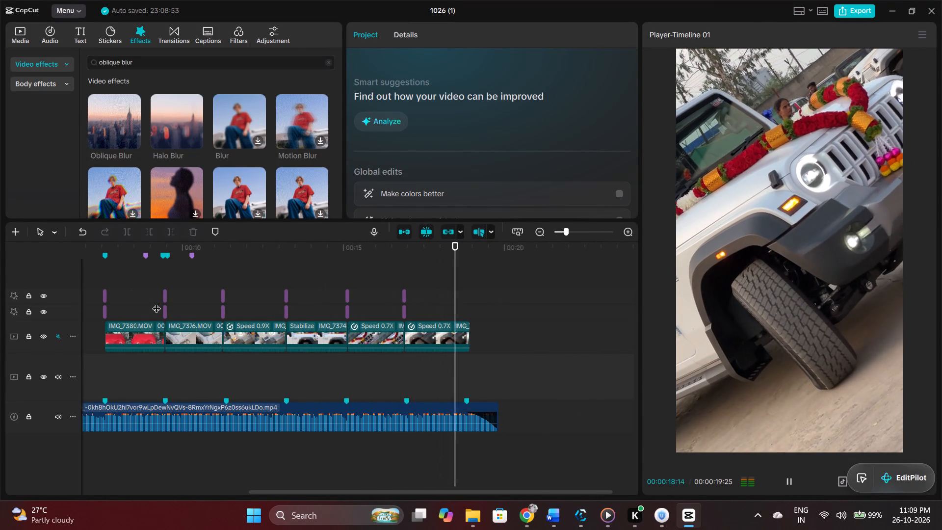
scroll(157, 302, "down", 13, "ctrl")
Play back the opening section from the start of the timeline and scrub through its first clips.
left_click(157, 302)
left_click_drag(157, 302, 132, 302)
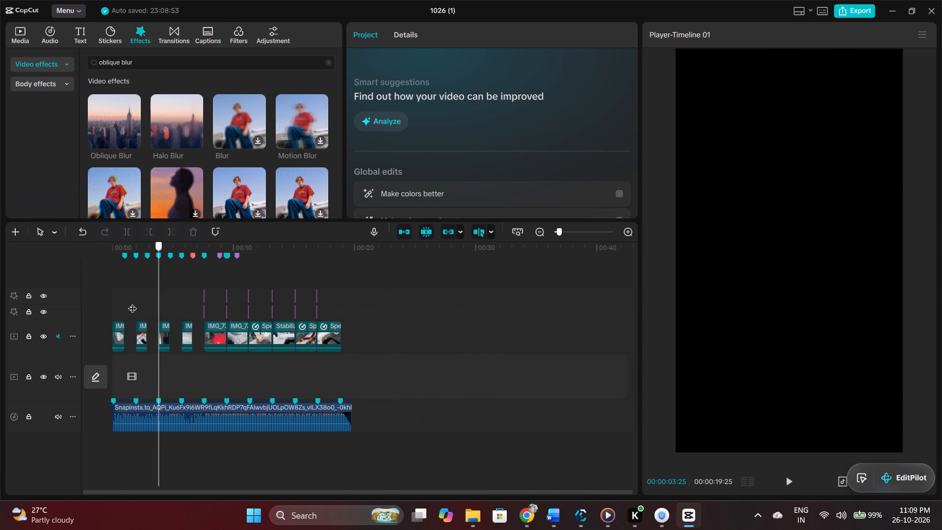
left_click_drag(132, 302, 97, 303)
key("space")
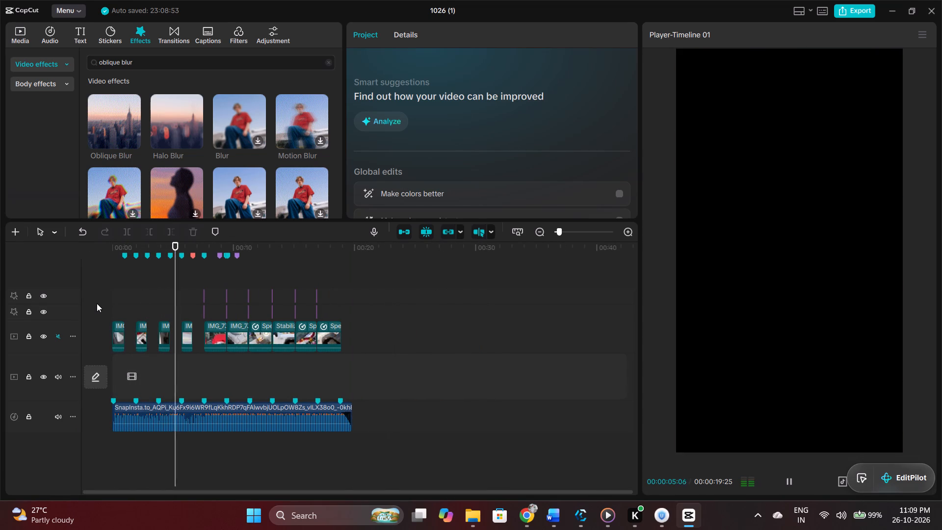
left_click(125, 304)
left_click_drag(125, 304, 118, 304)
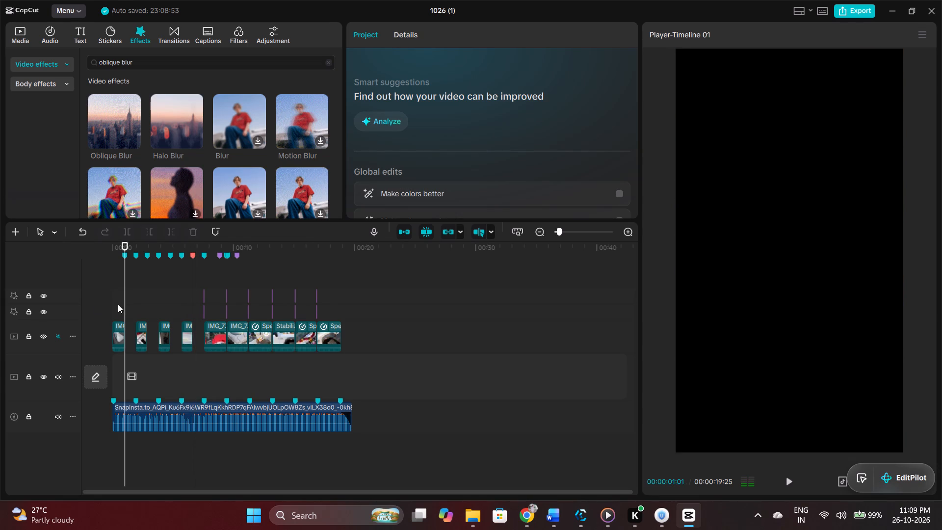
left_click_drag(118, 304, 95, 304)
scroll(132, 288, "up", 5)
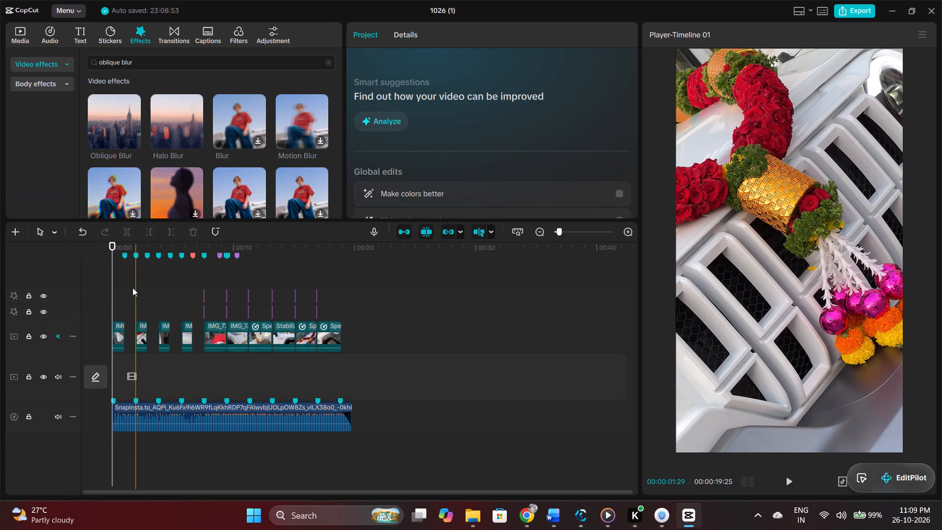
scroll(132, 288, "up", 7)
left_click(156, 305)
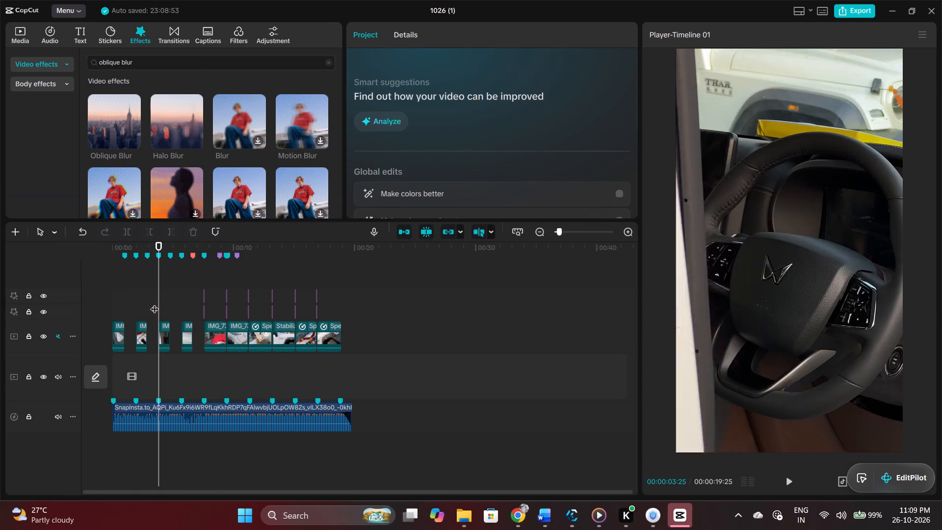
left_click(141, 296)
left_click_drag(141, 296, 80, 297)
scroll(116, 297, "up", 10, "ctrl")
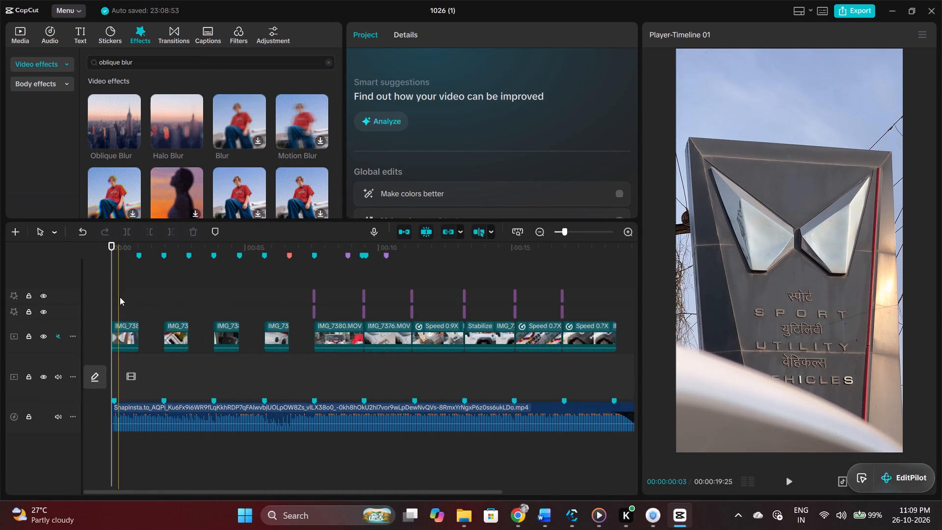
scroll(120, 296, "up", 4, "ctrl")
scroll(120, 296, "down", 5, "ctrl")
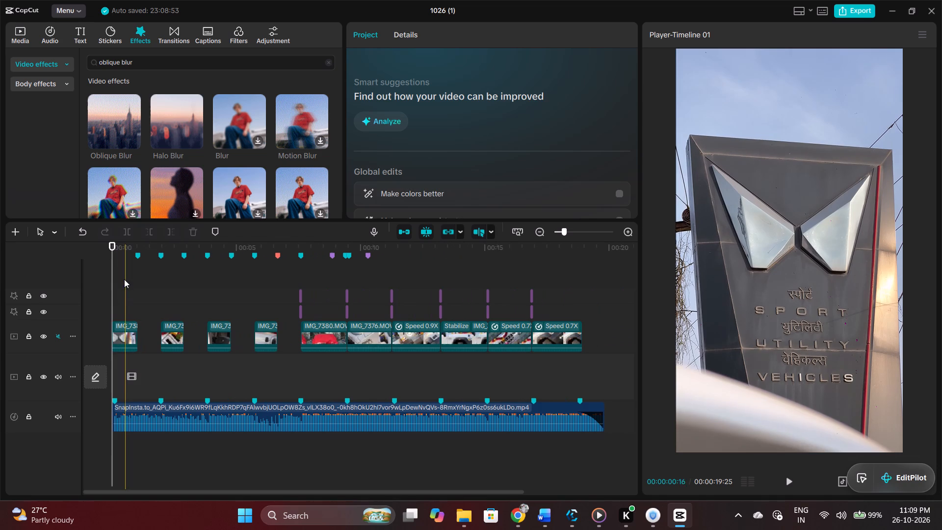
Search the filters for green orange and place the Green Orange filter on a new track at the timeline start.
left_click(236, 30)
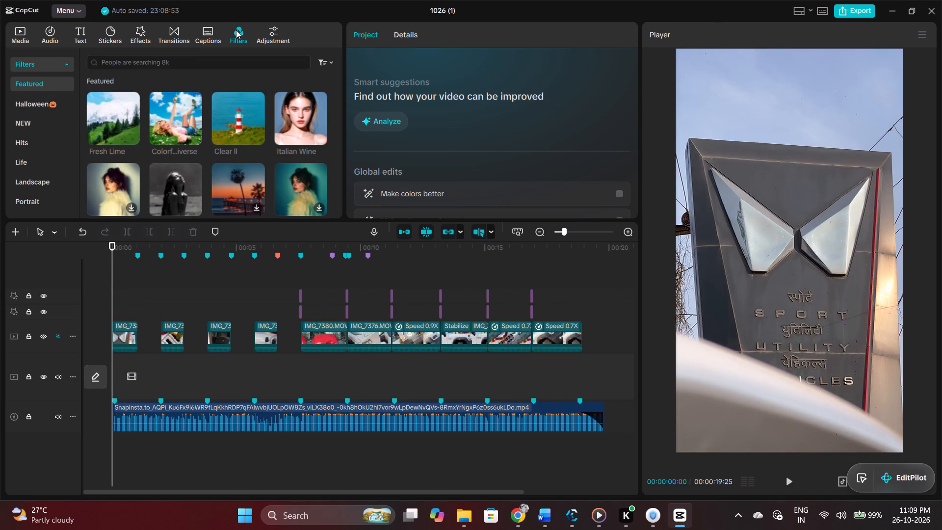
left_click(166, 67)
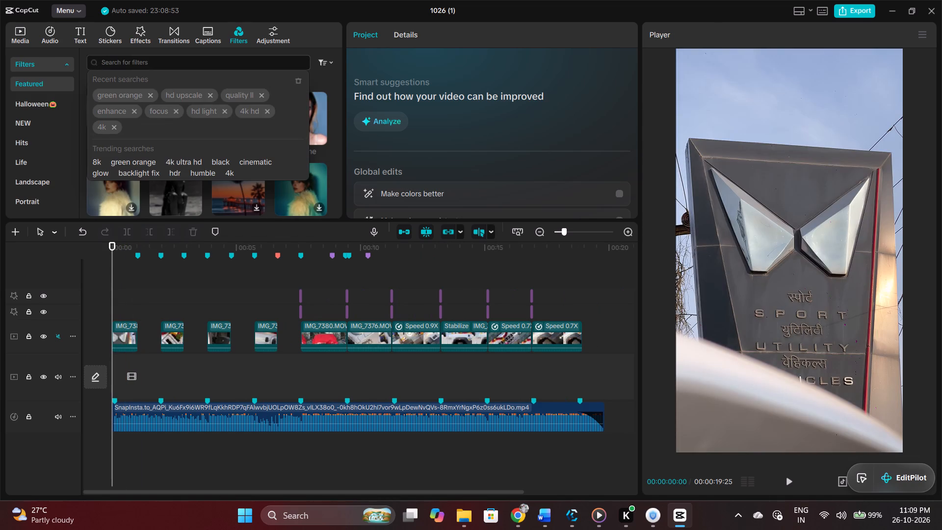
type("greee")
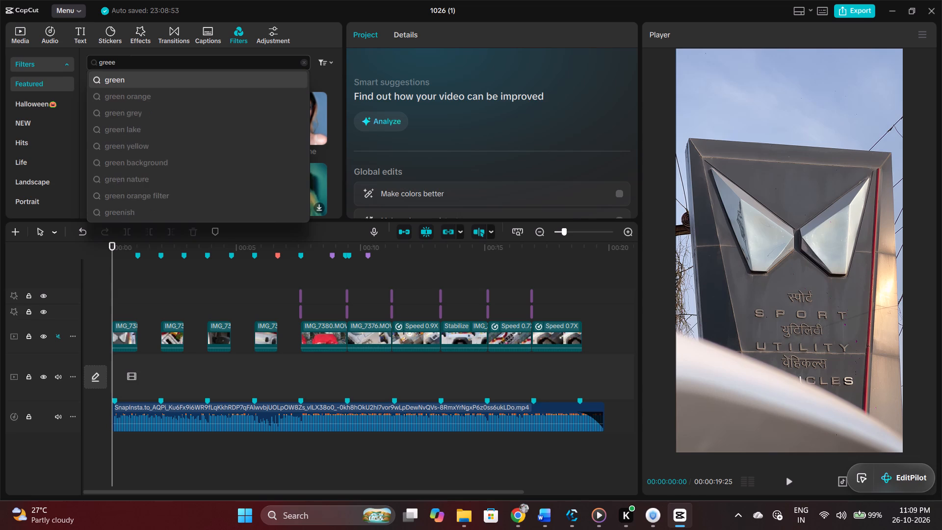
key("BackSpace")
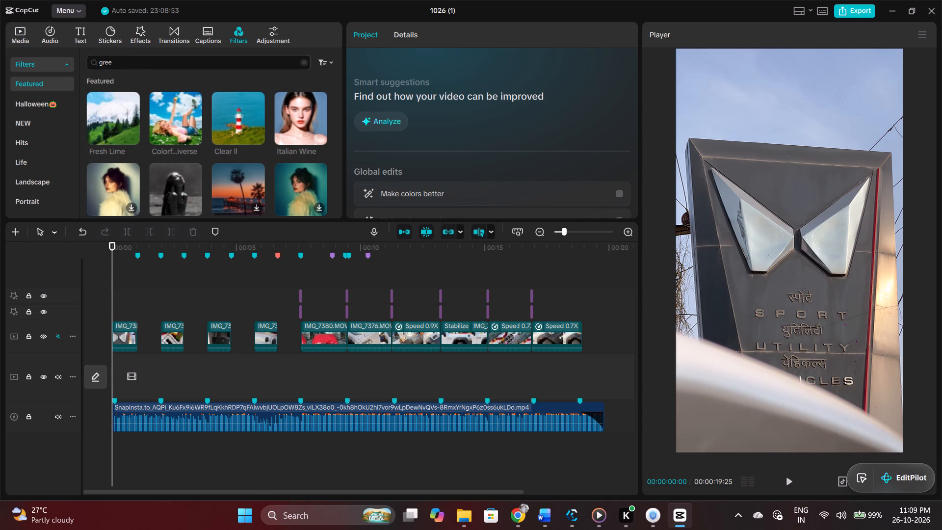
left_click(146, 91)
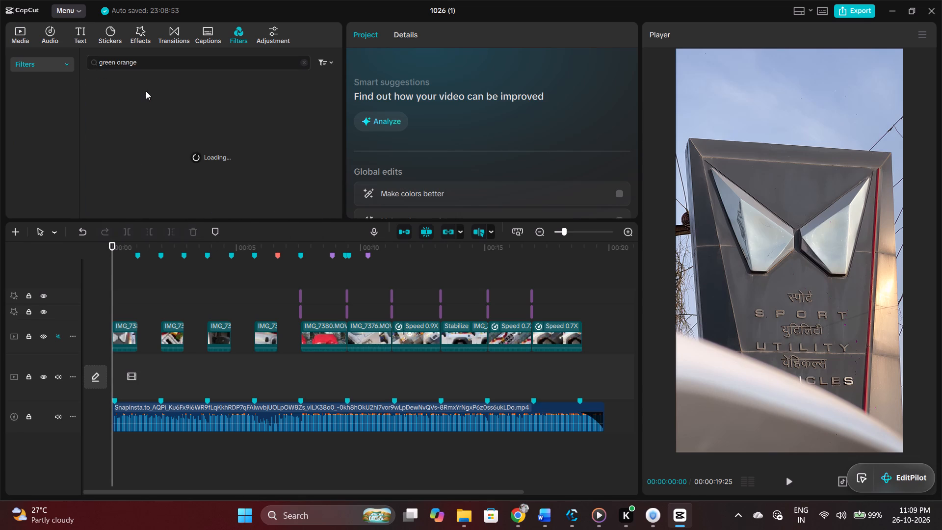
left_click_drag(110, 103, 125, 145)
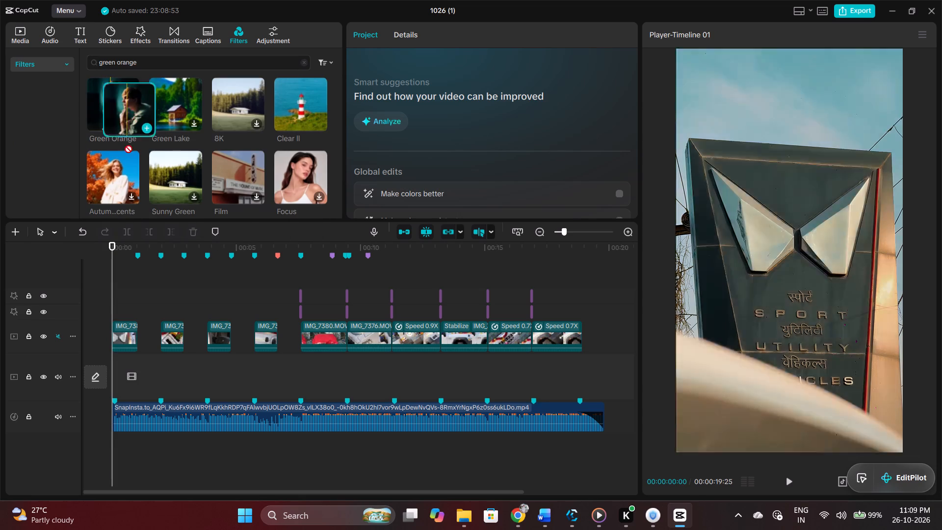
left_click_drag(125, 145, 113, 278)
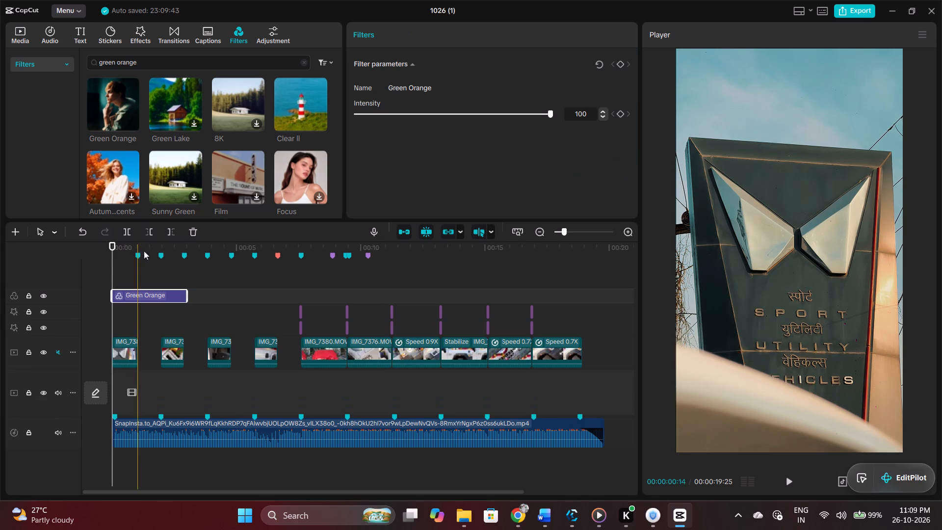
Hide the Green Orange filter track and set the playhead at 00:00:04:10, on the steering wheel clip.
left_click(44, 296)
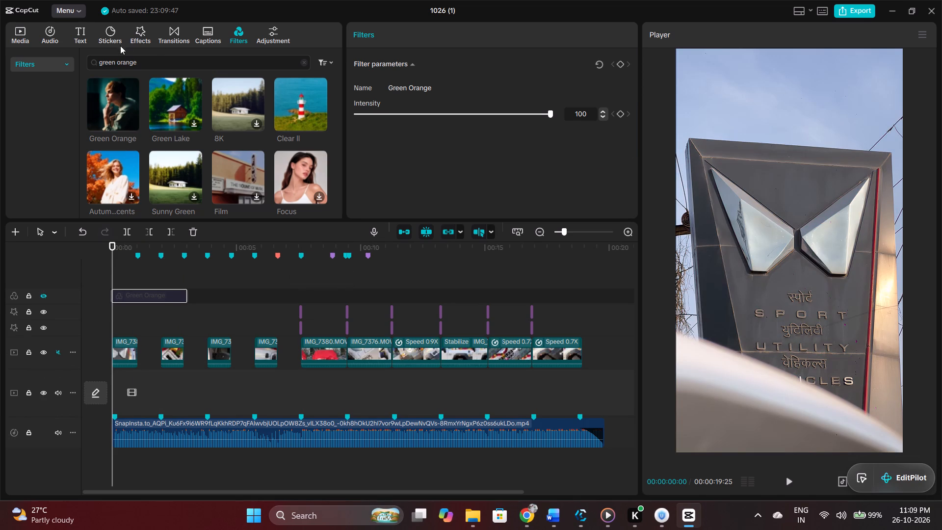
left_click_drag(112, 242, 213, 261)
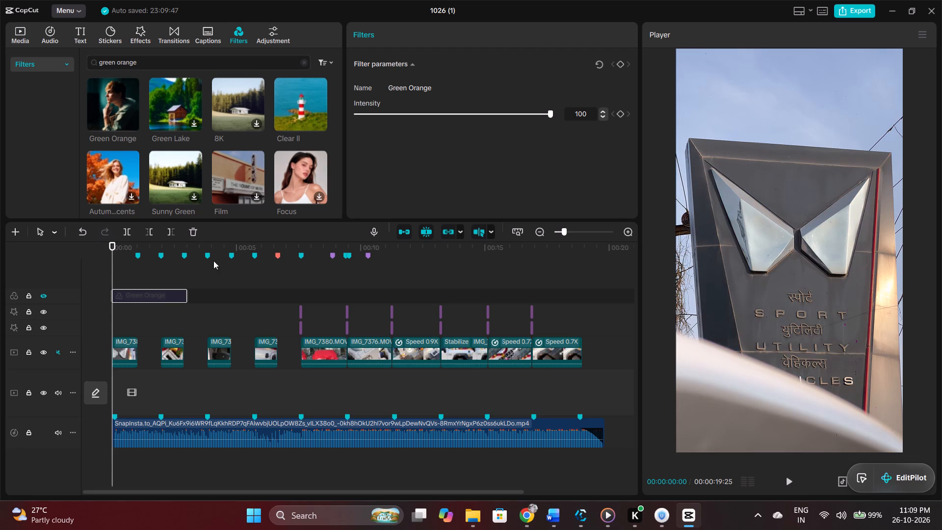
left_click_drag(213, 261, 219, 262)
left_click(220, 269)
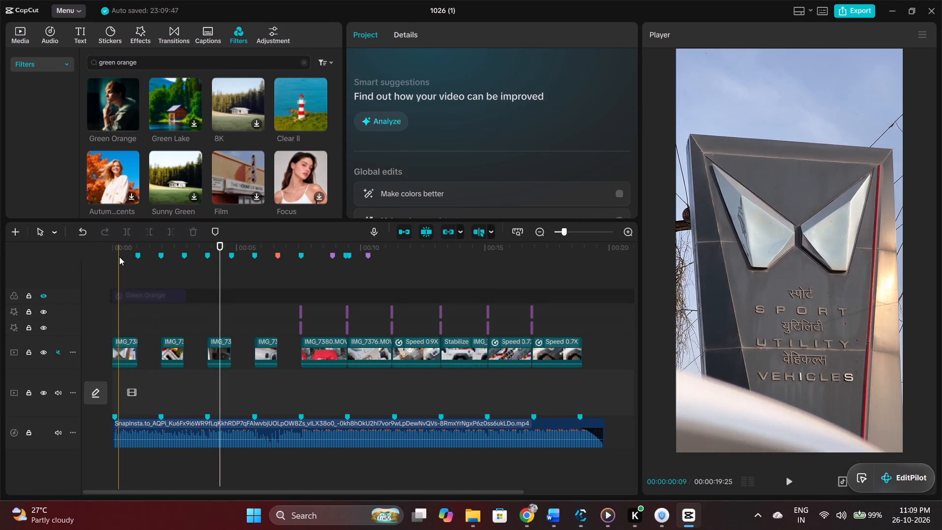
Search the filters for sicily and place the Sicily filter at the timeline start, on a track above Green Orange.
left_click(140, 60)
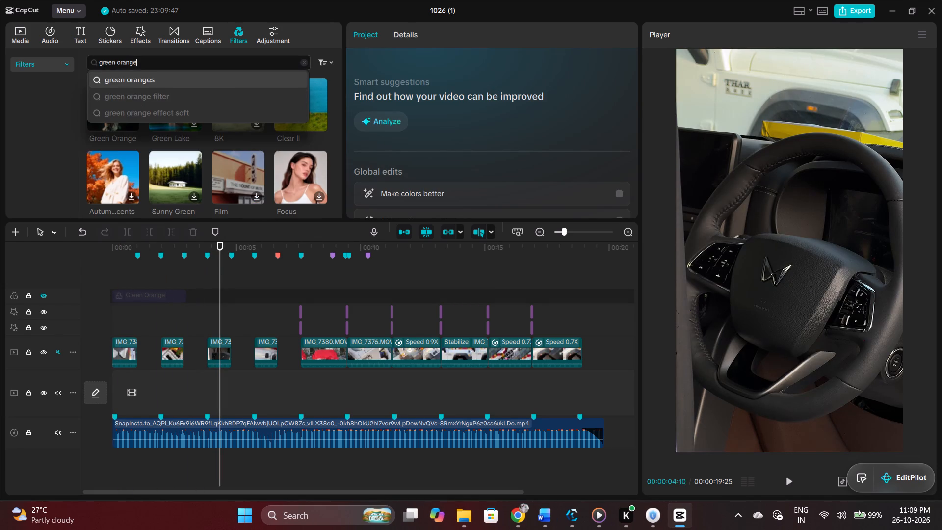
key("BackSpace")
key("BackSpace")
key("BackSpace")
key("BackSpace")
key("BackSpace")
key("BackSpace")
key("BackSpace")
key("BackSpace")
key("BackSpace")
key("BackSpace")
key("BackSpace")
key("BackSpace")
key("BackSpace")
key("BackSpace")
key("BackSpace")
key("BackSpace")
key("BackSpace")
key("BackSpace")
key("BackSpace")
key("BackSpace")
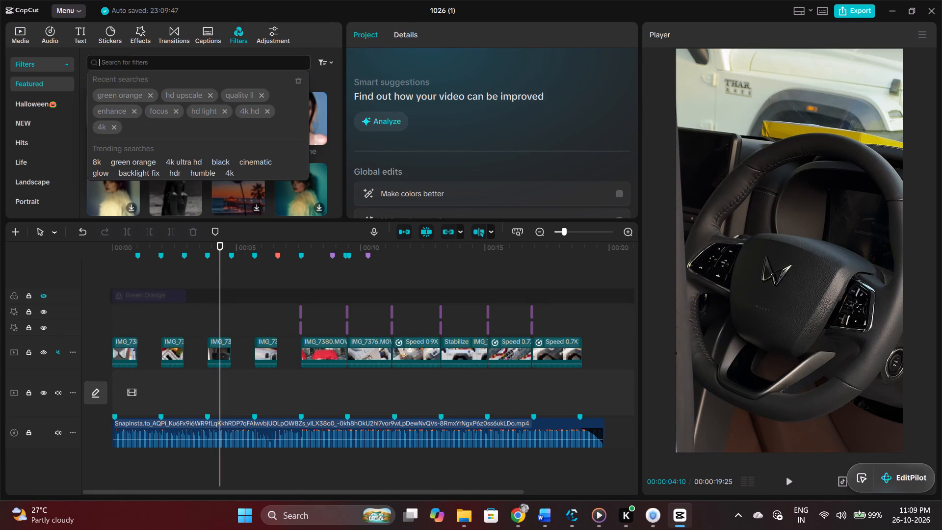
key("s")
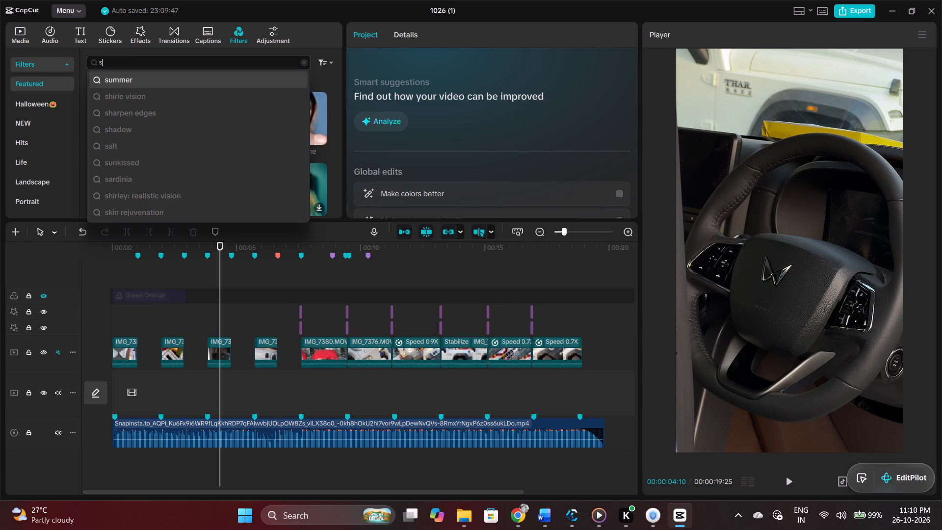
key("i")
type("ci")
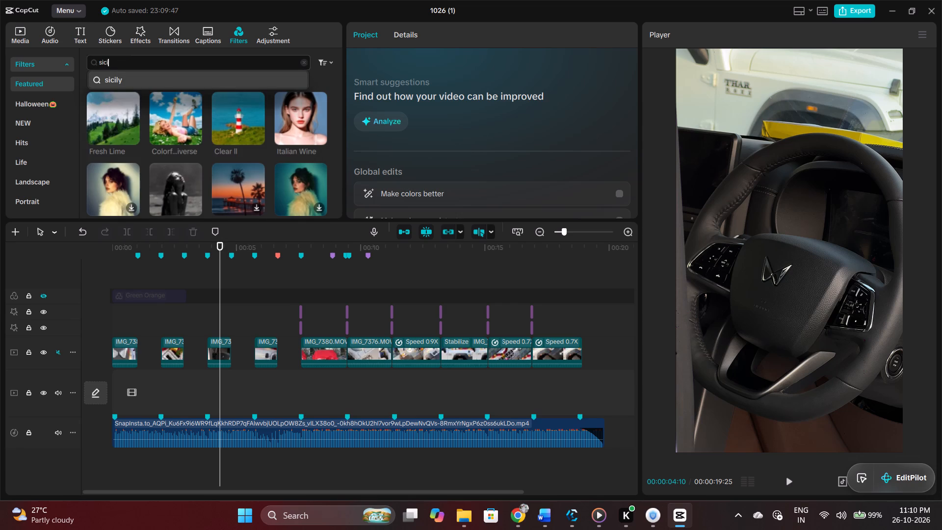
type("lu")
key("BackSpace")
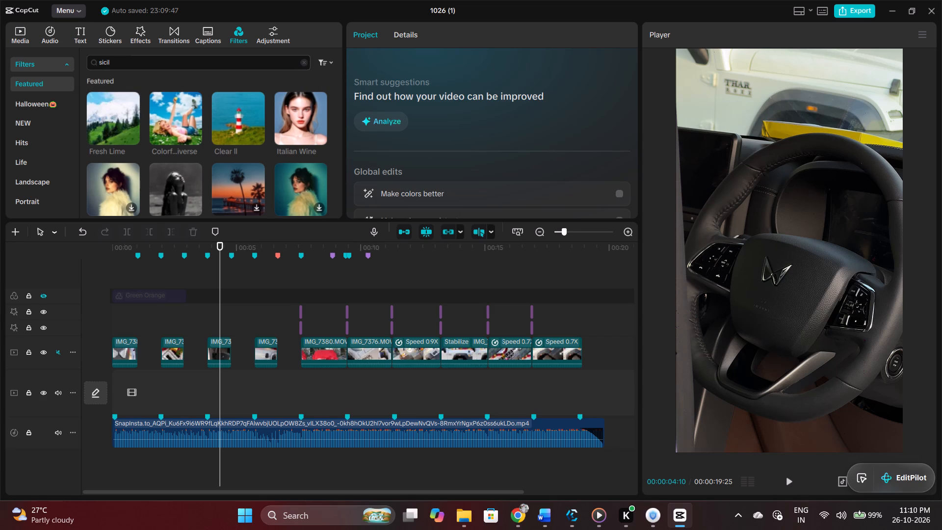
key("y")
key("Return")
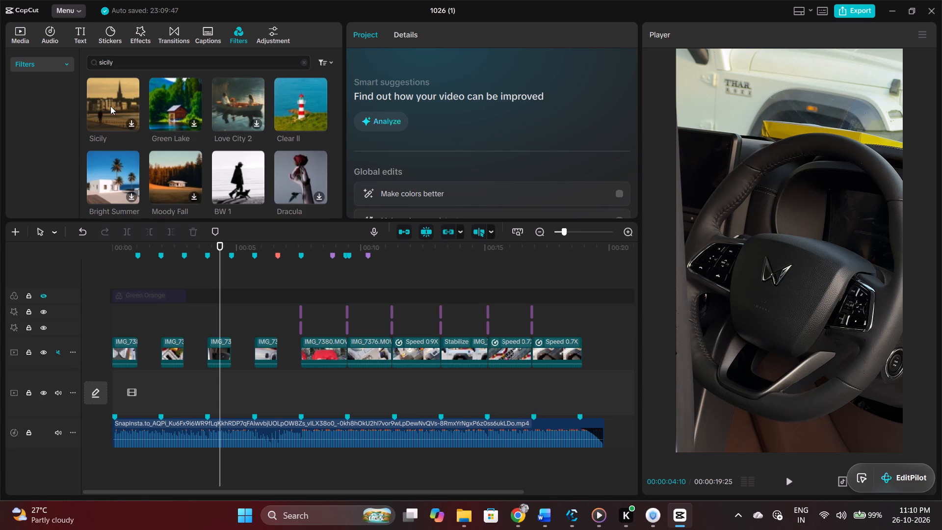
left_click_drag(111, 101, 127, 265)
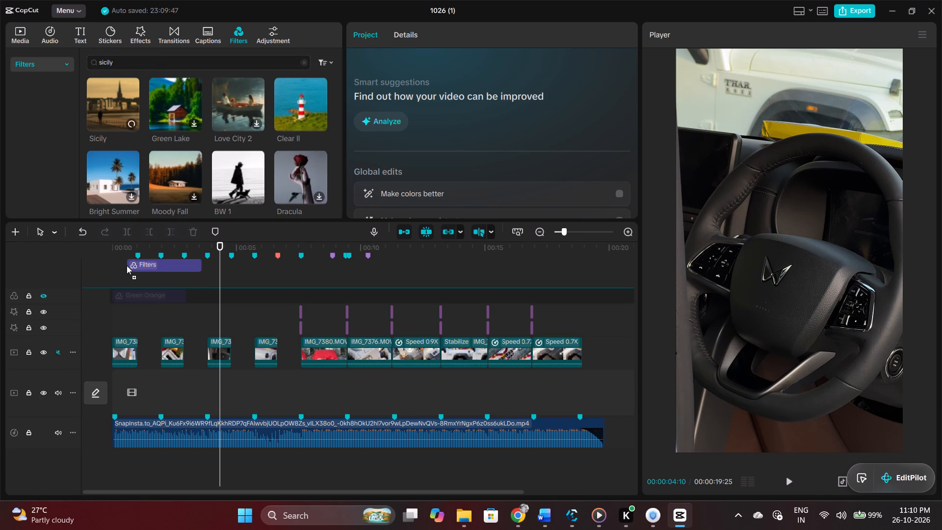
left_click_drag(127, 265, 111, 272)
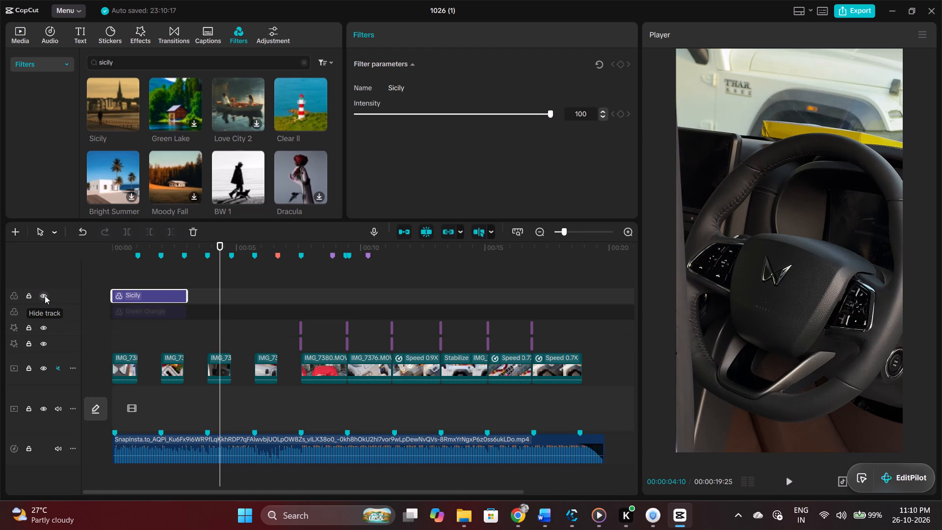
Hide the Sicily filter track.
left_click(45, 295)
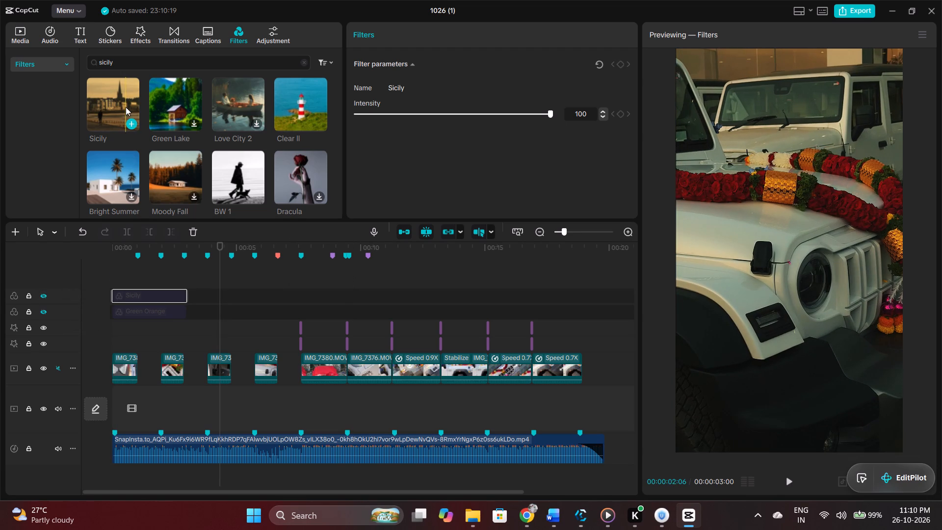
Search the filters for badburry and place the Badbunny filter at the timeline start, on a new track above Sicily.
left_click(140, 60)
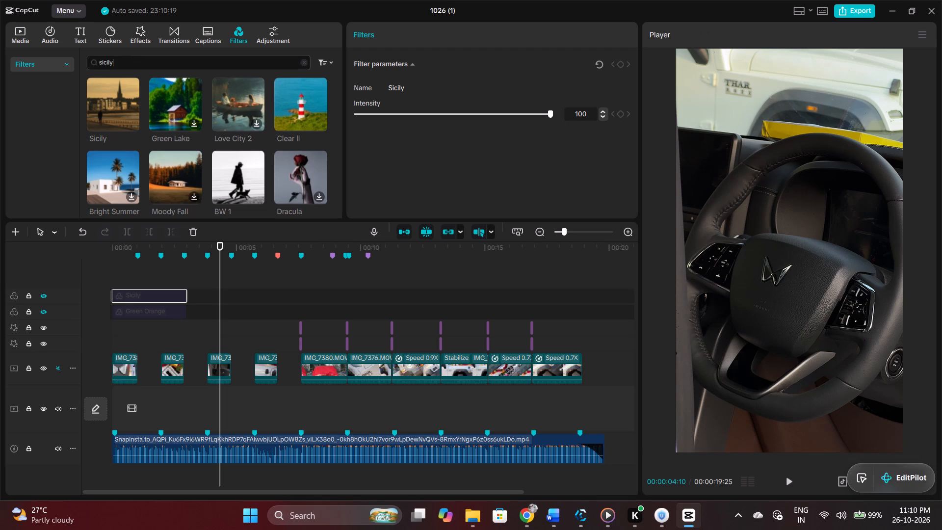
key("BackSpace")
key("BackSpace")
key("BackSpace")
key("BackSpace")
key("BackSpace")
key("BackSpace")
key("BackSpace")
key("BackSpace")
key("BackSpace")
key("BackSpace")
key("BackSpace")
key("BackSpace")
key("BackSpace")
key("BackSpace")
key("BackSpace")
key("BackSpace")
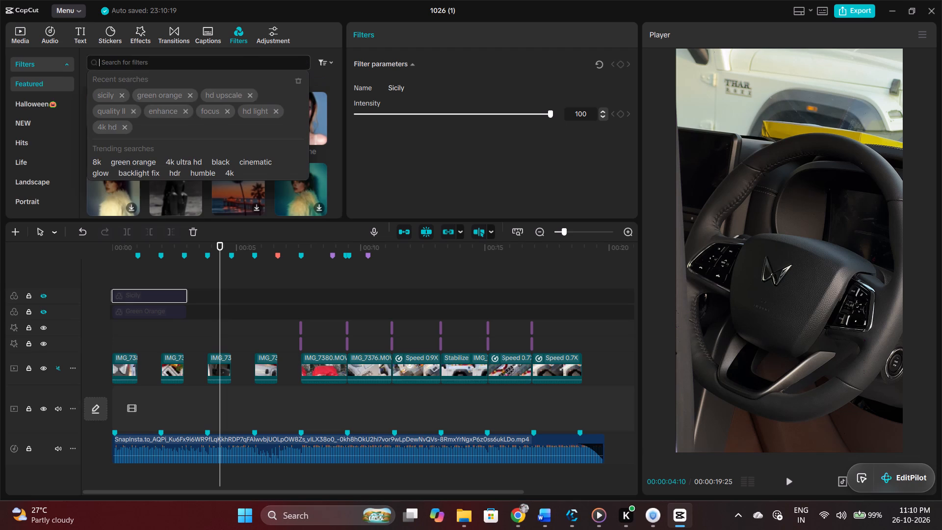
type("ba")
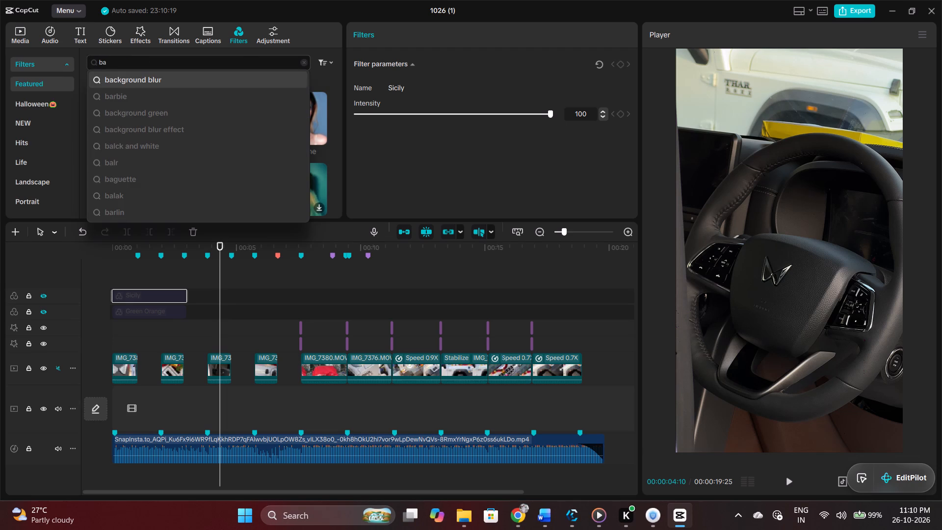
type("db")
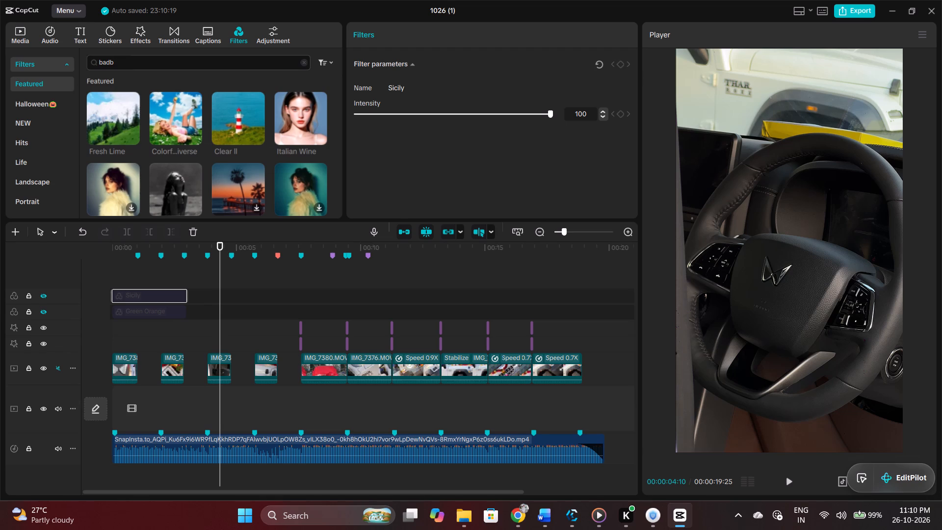
key("u")
key("e")
key("BackSpace")
type("rry")
key("Return")
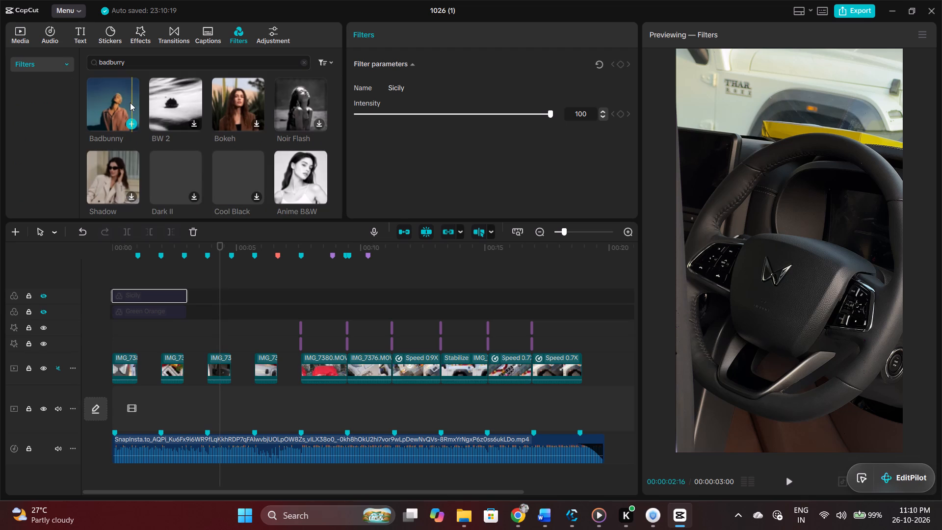
left_click_drag(119, 101, 109, 276)
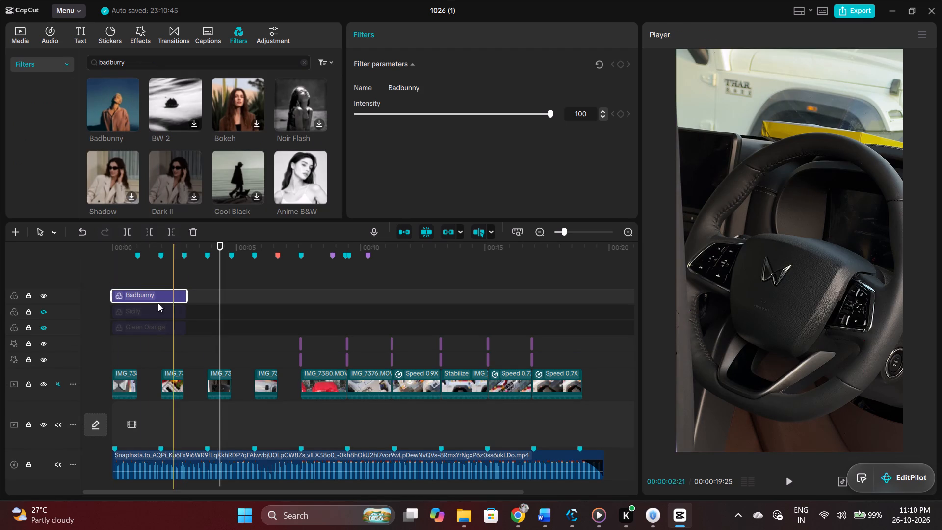
Search the filters for wong kar wai.
left_click(129, 61)
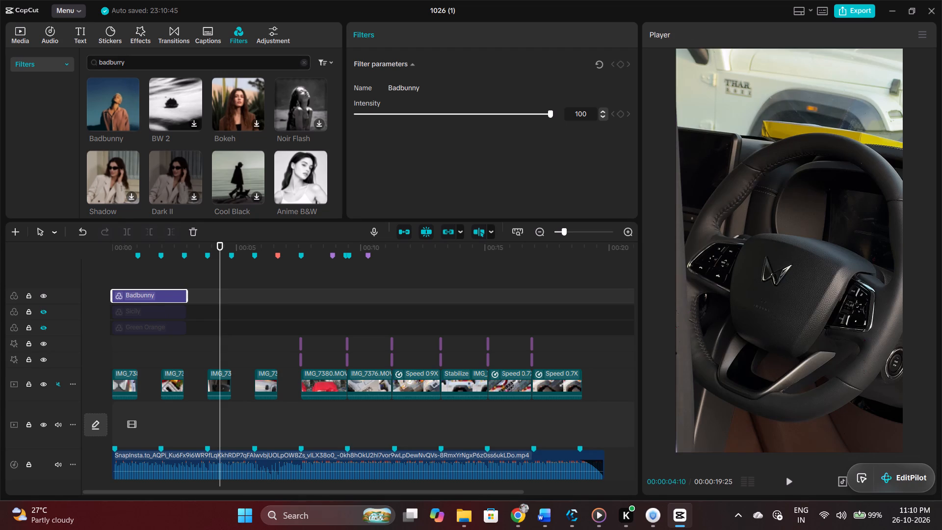
key("BackSpace")
key("BackSpace")
key("BackSpace")
key("BackSpace")
key("BackSpace")
key("BackSpace")
key("BackSpace")
key("BackSpace")
key("BackSpace")
key("BackSpace")
key("BackSpace")
key("BackSpace")
key("BackSpace")
key("BackSpace")
key("BackSpace")
key("BackSpace")
key("BackSpace")
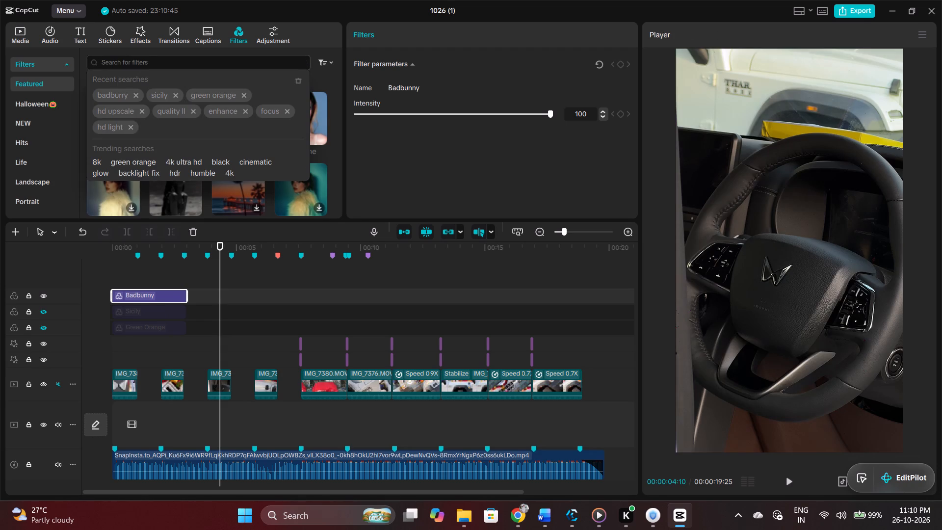
type("wong")
key("space")
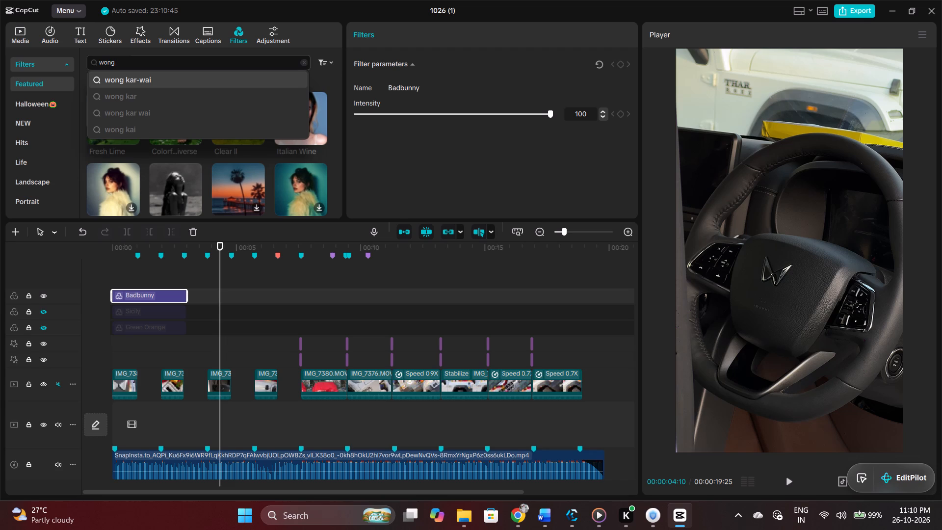
type("kar")
key("space")
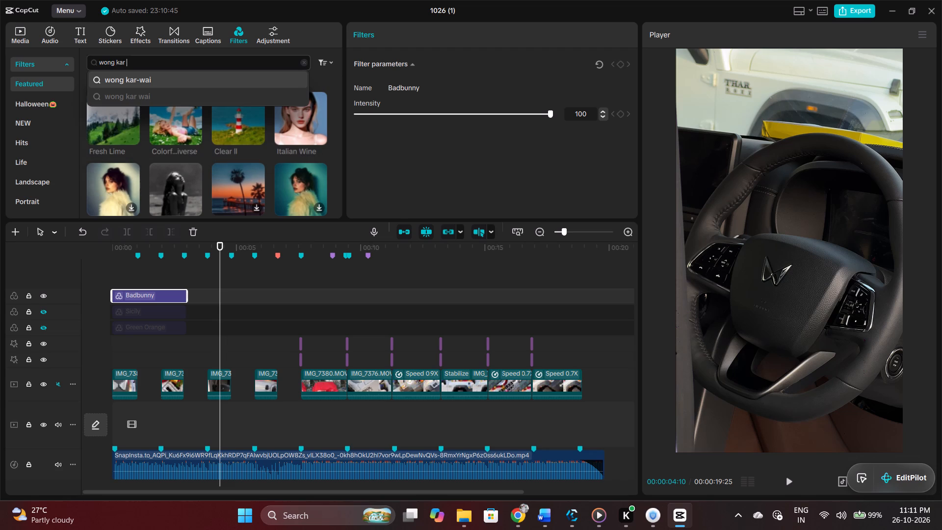
type("wai")
key("Return")
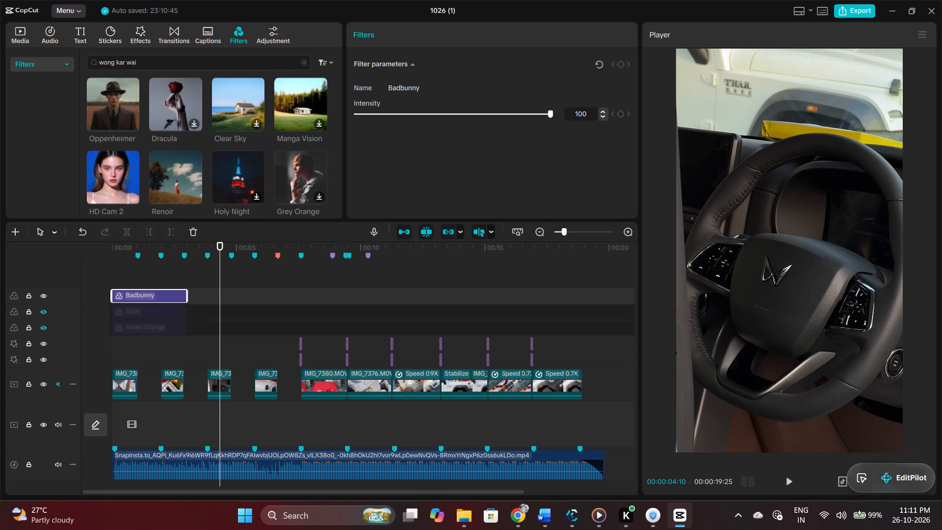
Search the filters again with the hyphenated spelling Wong Kar-wai.
left_click(156, 58)
key("BackSpace")
key("BackSpace")
key("BackSpace")
key("BackSpace")
key("BackSpace")
key("BackSpace")
key("BackSpace")
key("BackSpace")
key("BackSpace")
key("BackSpace")
key("BackSpace")
key("BackSpace")
key("BackSpace")
key("BackSpace")
key("BackSpace")
key("BackSpace")
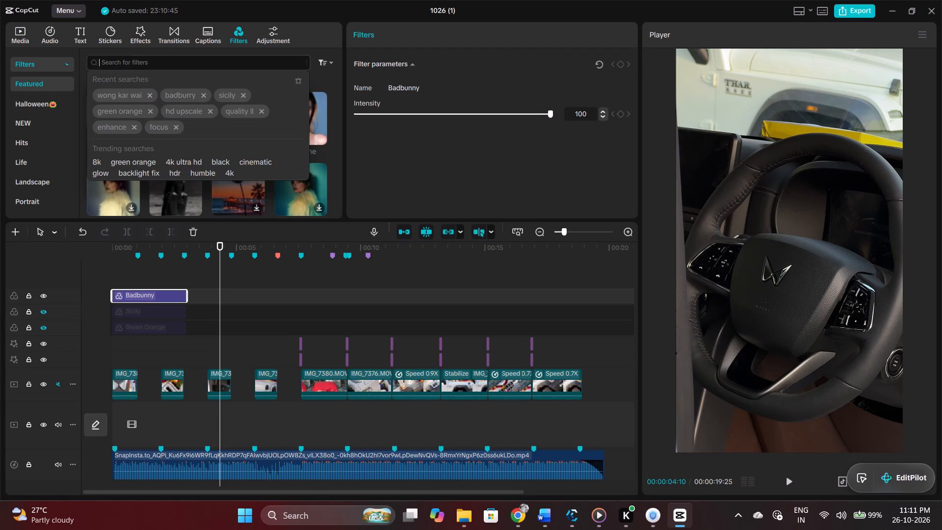
type("Wong")
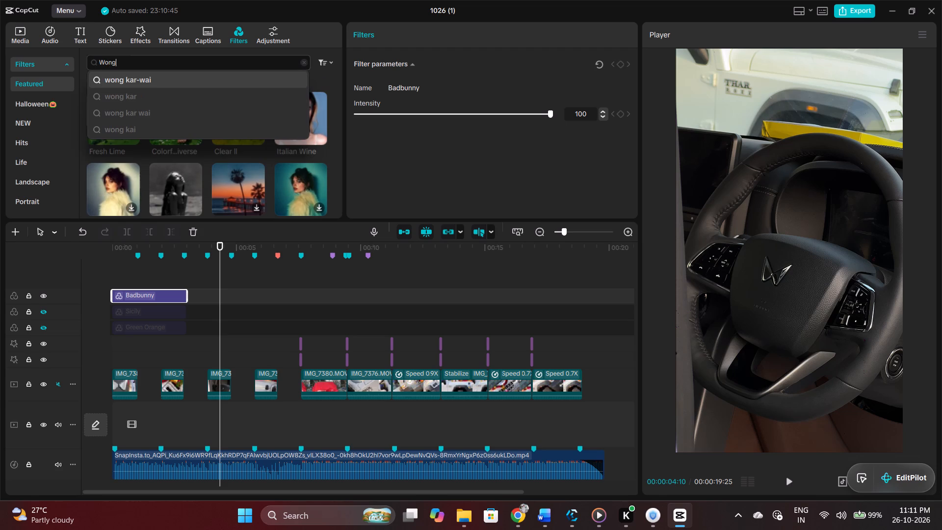
key("space")
type("Kar")
key("space")
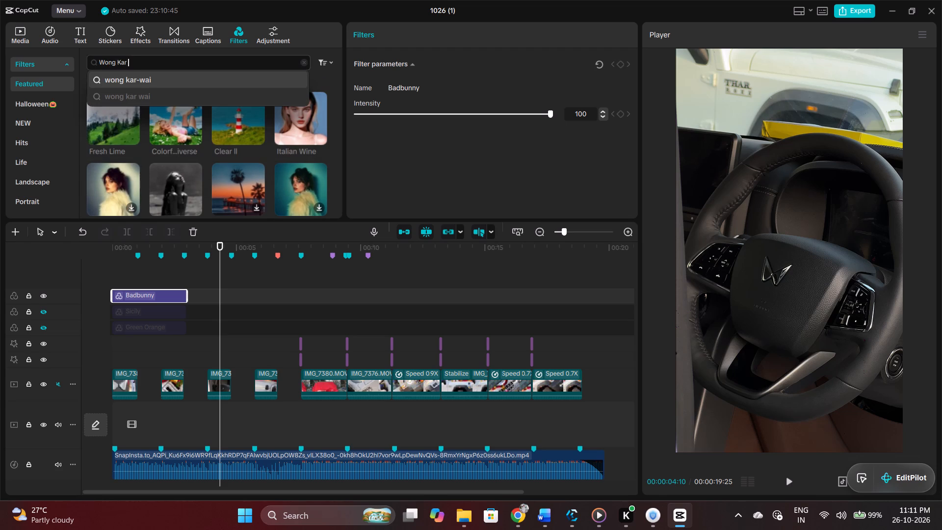
key("BackSpace")
key("minus")
type("wai")
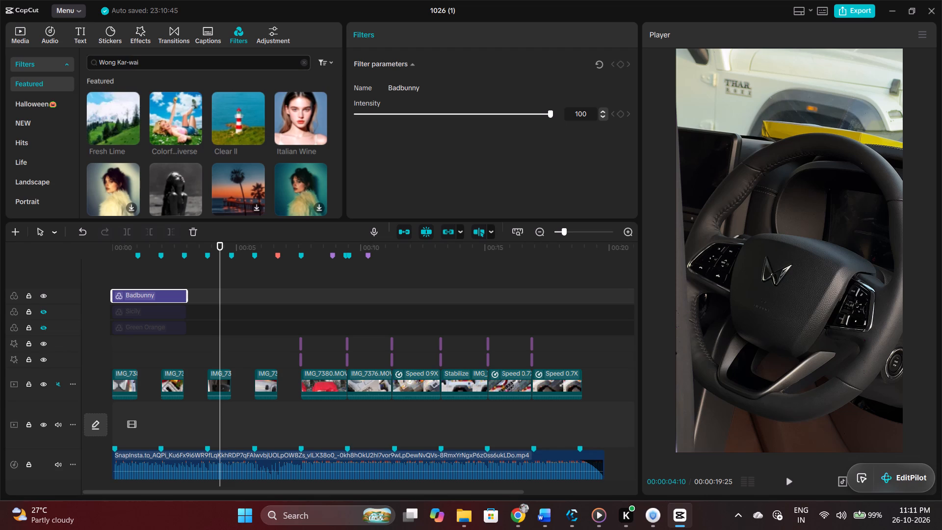
key("Return")
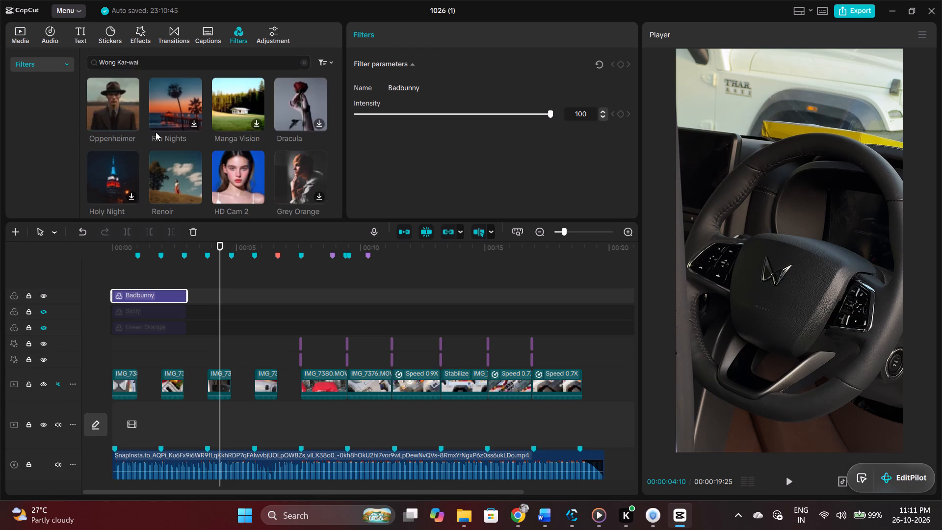
Search the filters for hasselblad and place the Hasselblad 2 filter at the timeline start, on a new track above Badbunny.
left_click(168, 59)
left_click_drag(168, 59, 98, 60)
left_click_drag(98, 60, 131, 62)
left_click_drag(149, 62, 102, 57)
left_click_drag(102, 57, 97, 58)
type("Ha")
type("ss")
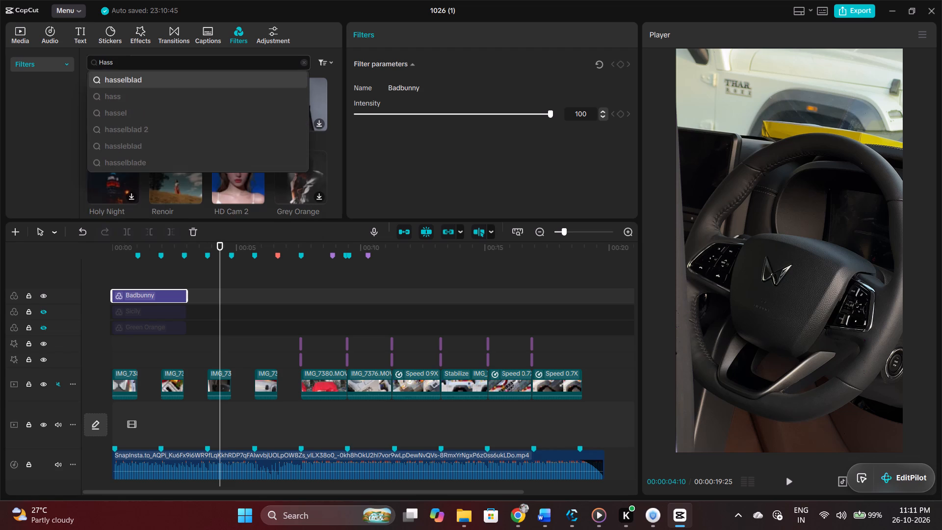
key("e")
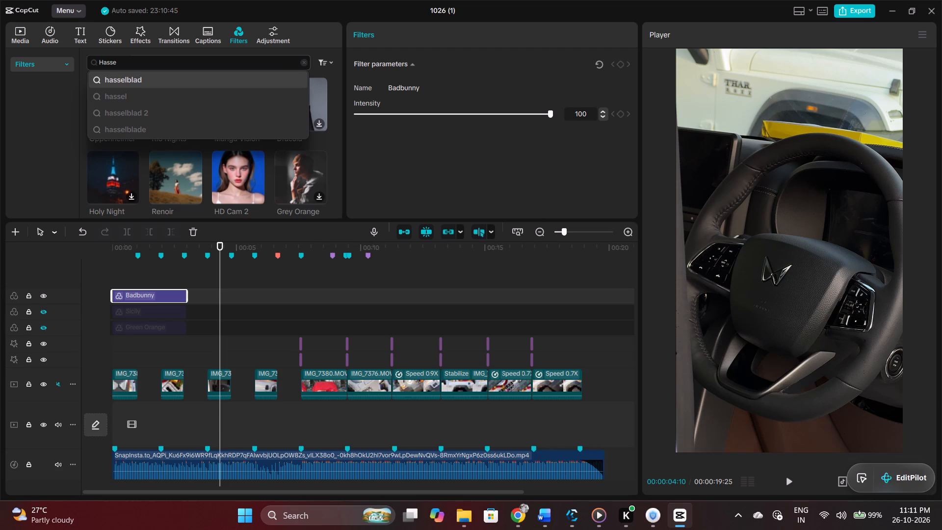
left_click(108, 80)
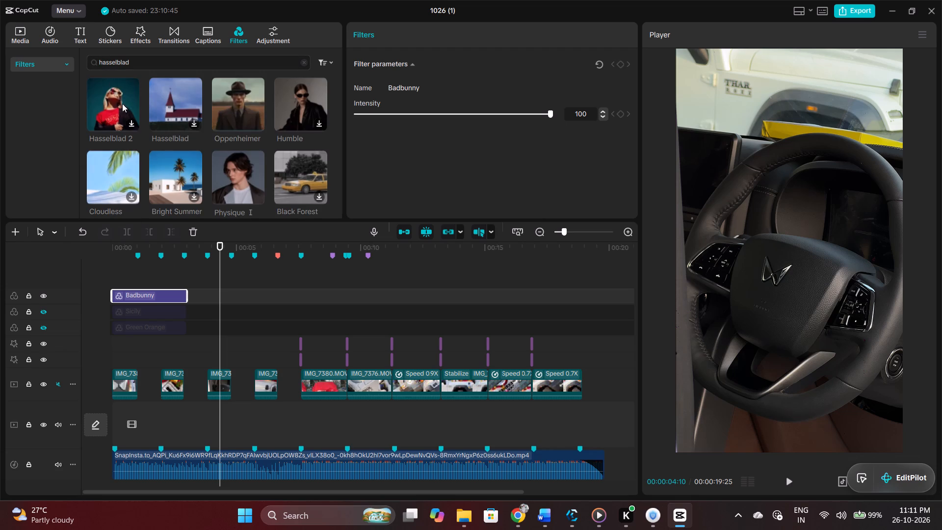
left_click_drag(126, 107, 111, 278)
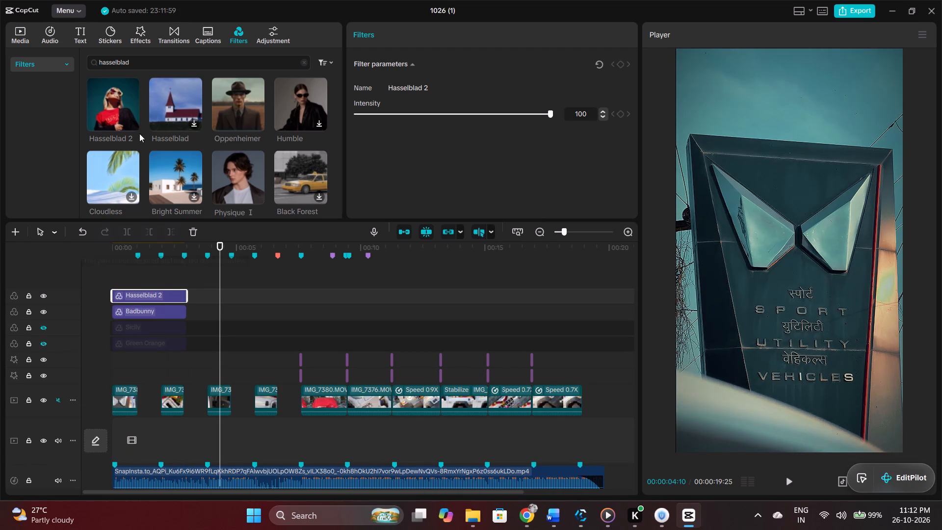
Search the filters for oppenheimer and place the first Oppenheimer filter at the timeline start, on a new track above Hasselblad 2.
left_click_drag(130, 64, 95, 62)
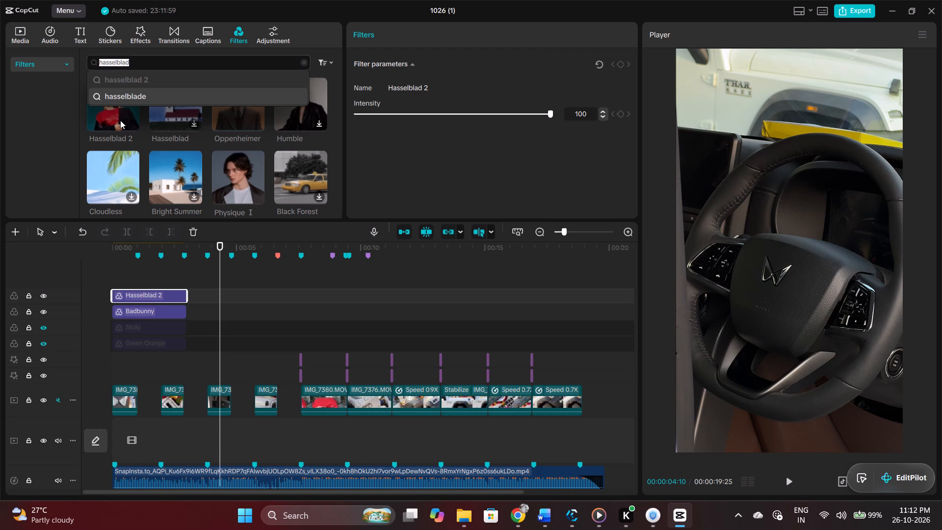
type("op")
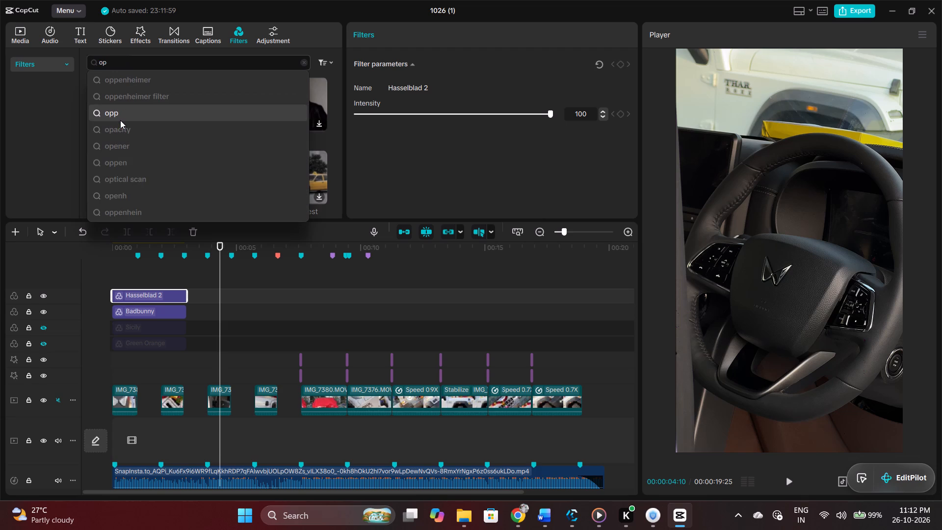
key("e")
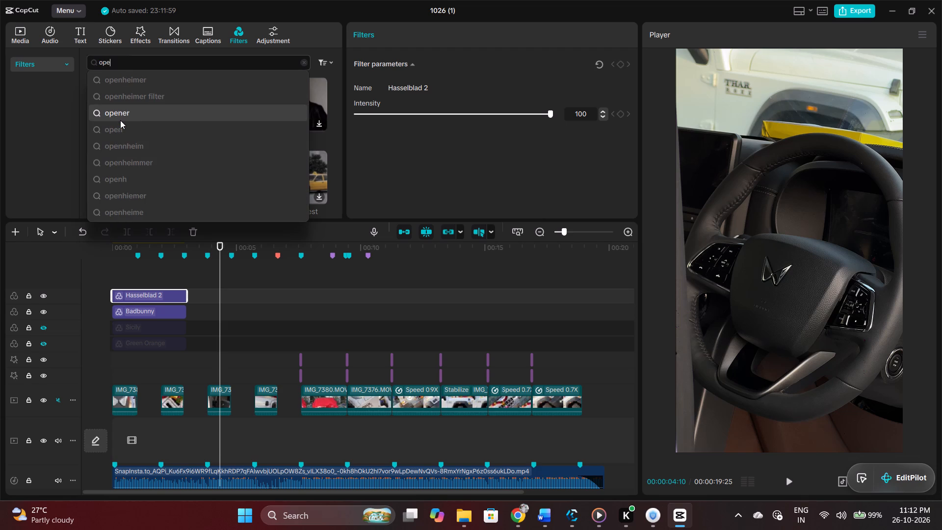
key("BackSpace")
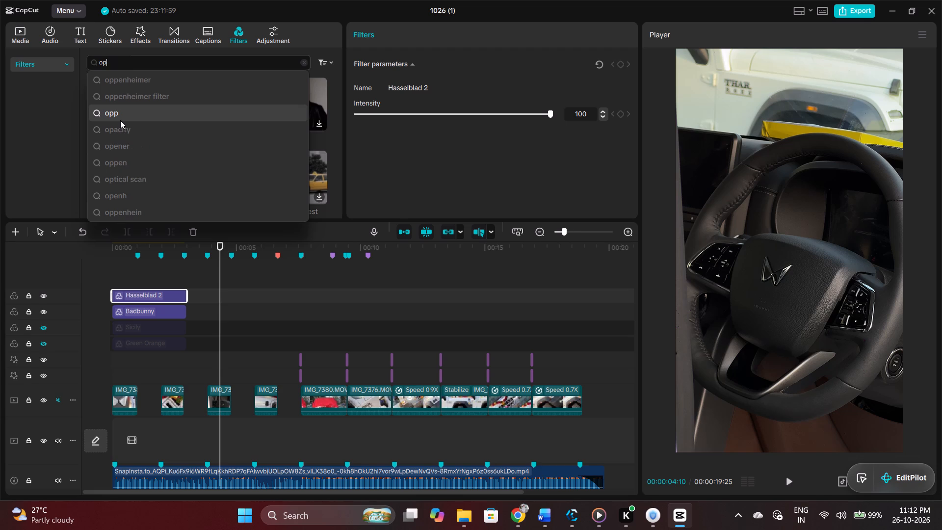
key("p")
type("en")
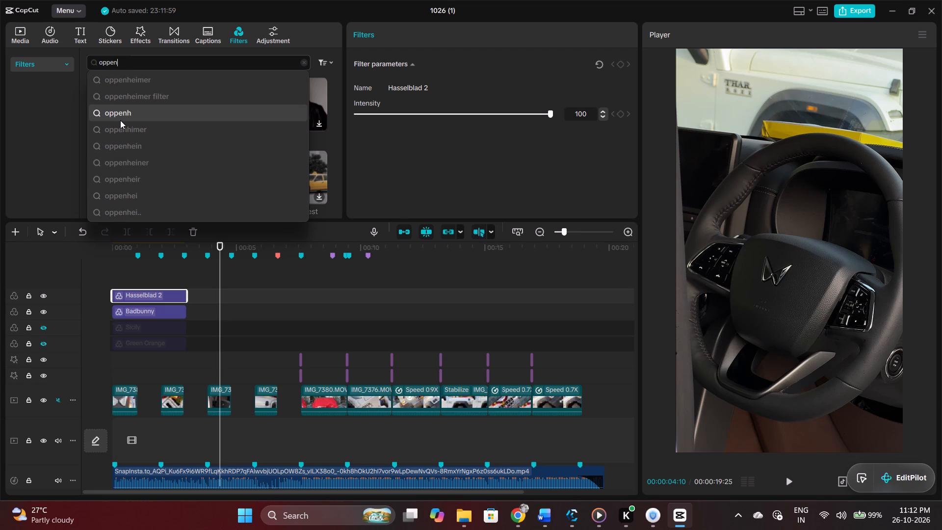
type("he")
type("ime")
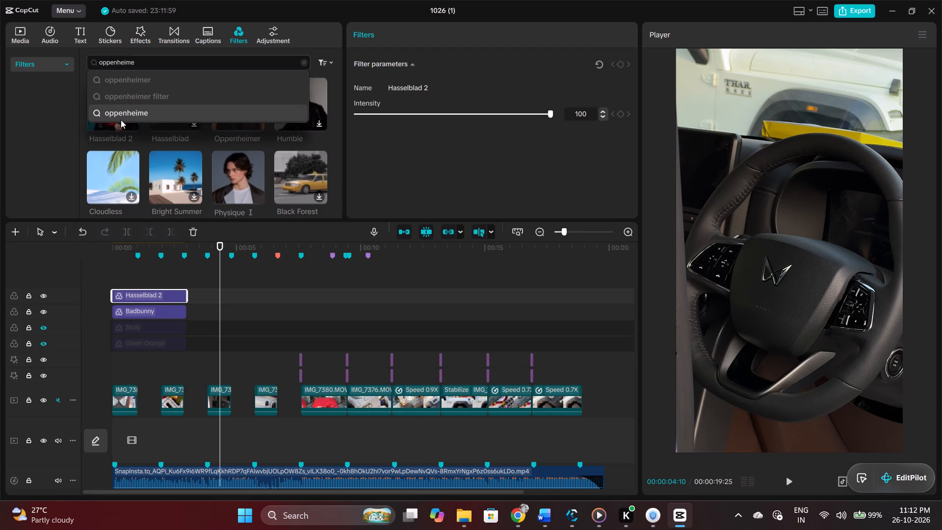
key("r")
key("Return")
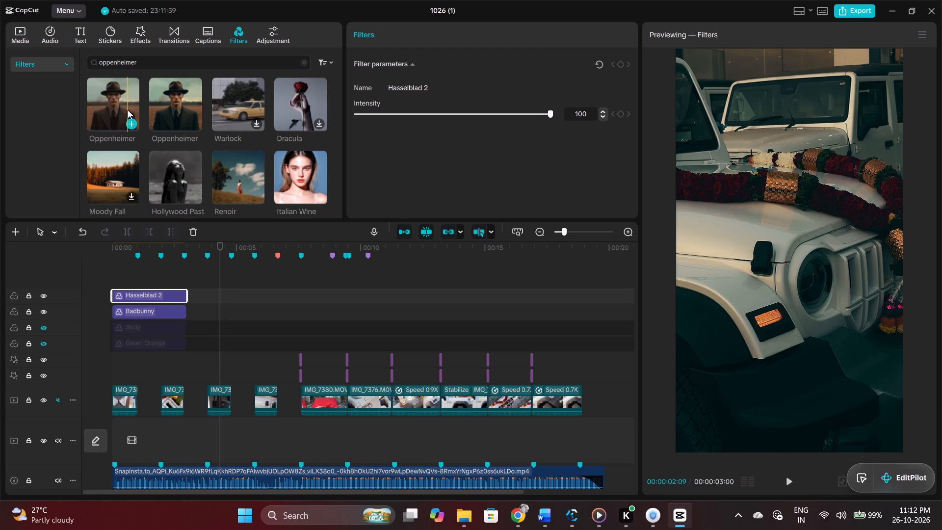
left_click_drag(120, 100, 116, 271)
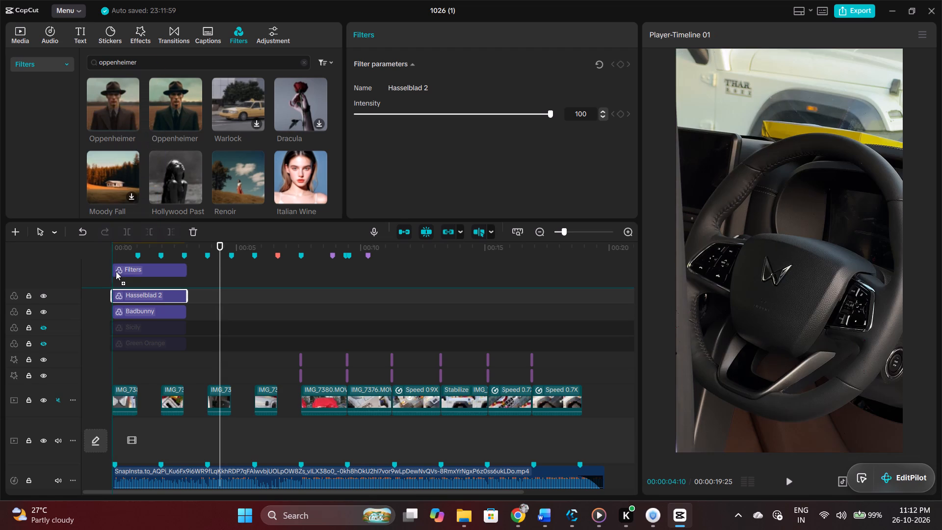
left_click_drag(116, 271, 113, 276)
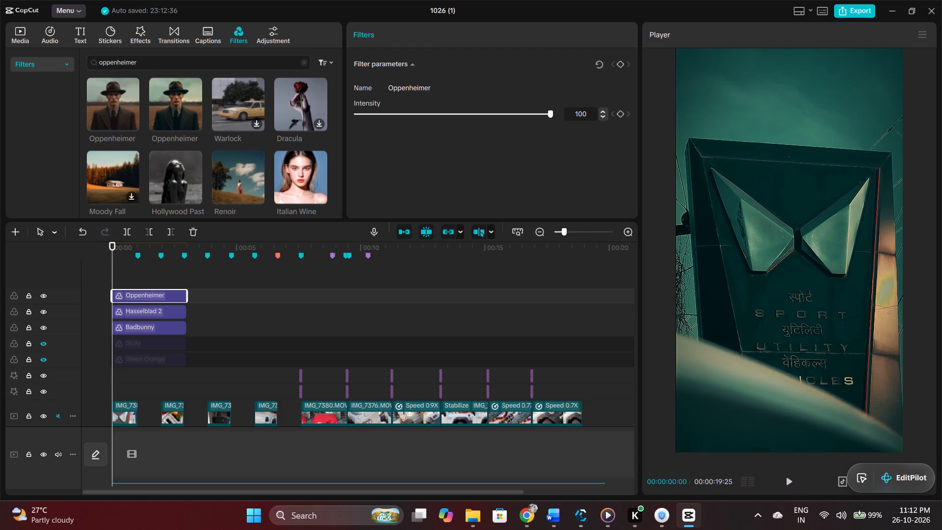
Search the filters for freedom and place the first Freedom filter at the timeline start, on a new track above Oppenheimer.
left_click_drag(144, 62, 102, 64)
left_click_drag(102, 64, 93, 64)
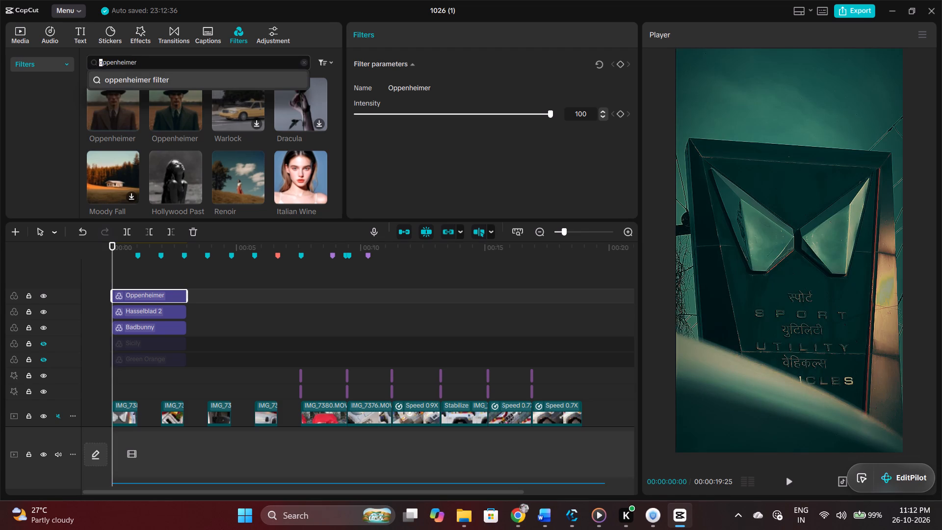
left_click_drag(144, 60, 86, 60)
type("freedom")
key("Return")
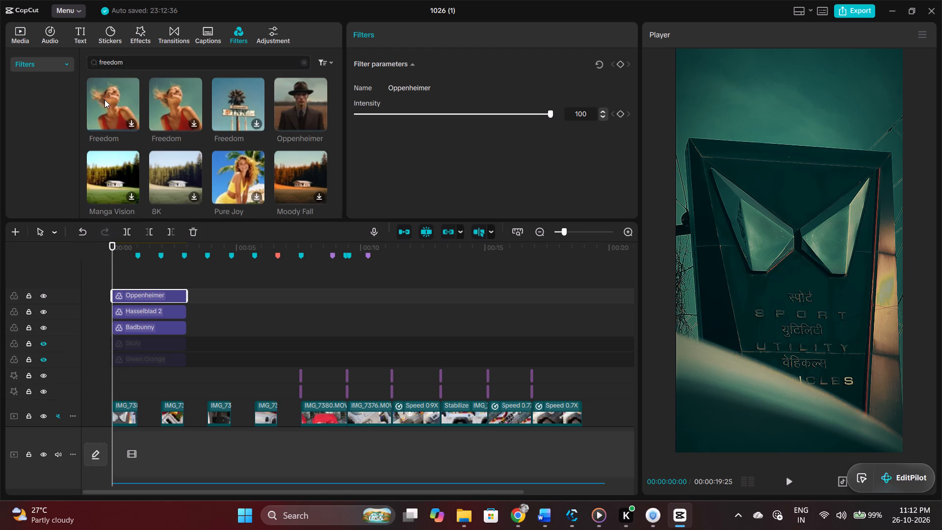
left_click_drag(105, 100, 106, 110)
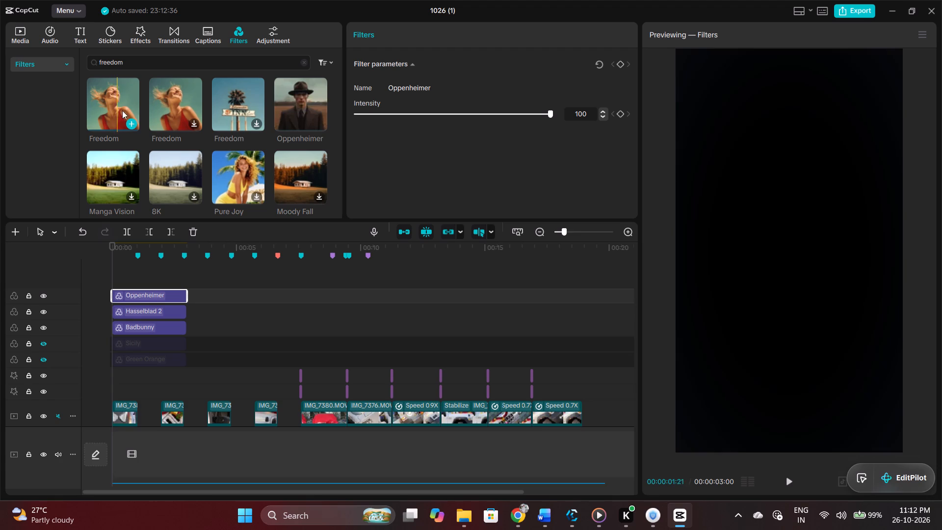
left_click(155, 110)
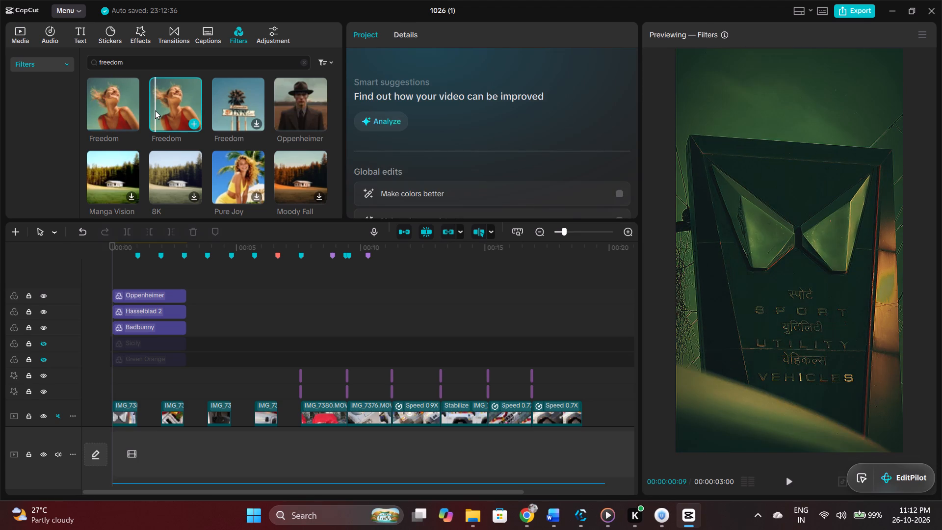
left_click_drag(122, 107, 112, 271)
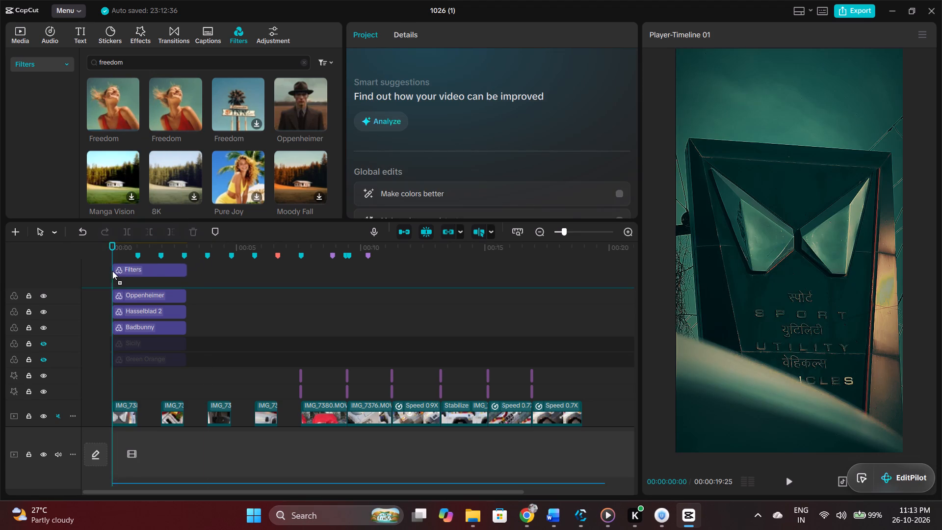
left_click_drag(112, 271, 108, 272)
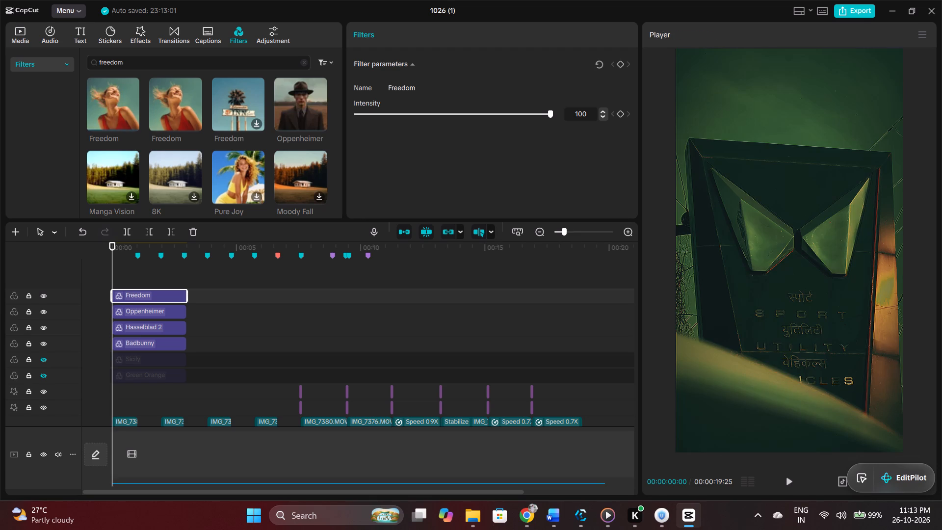
Search for the Kendall filter and place it at the timeline start, on a new track above Freedom.
left_click_drag(124, 61, 89, 63)
type("ken")
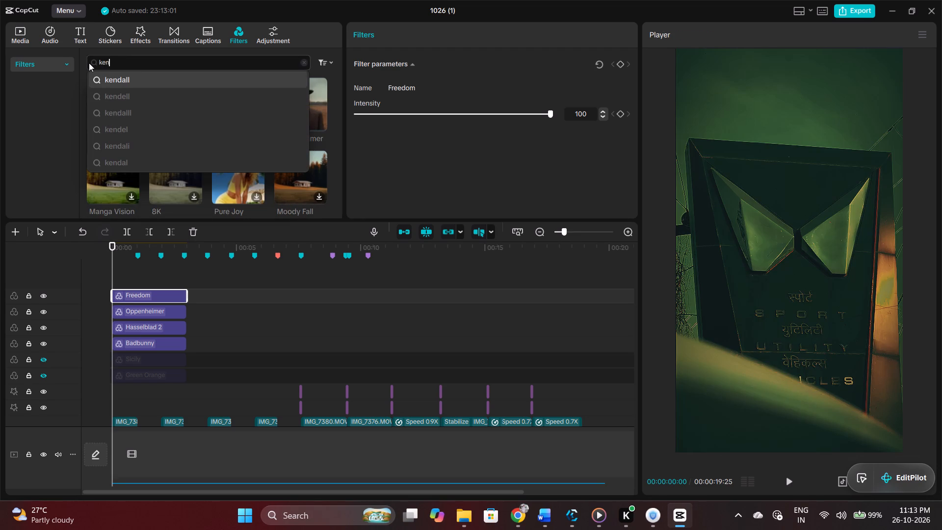
type("dali")
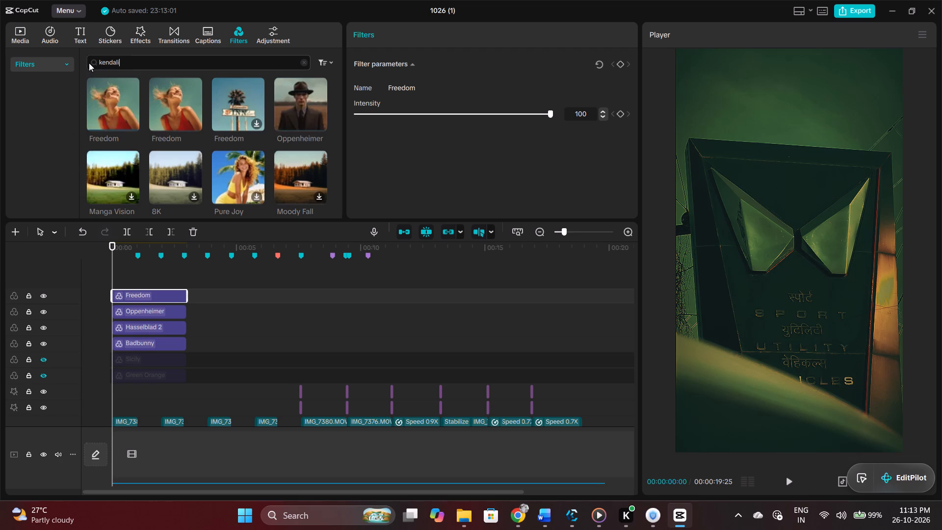
key("BackSpace")
type("ll")
key("Return")
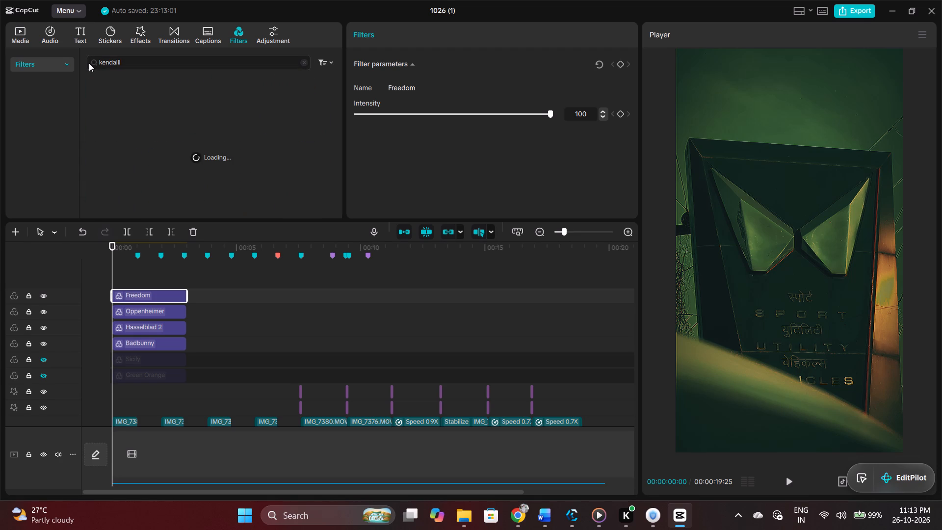
left_click_drag(104, 107, 112, 278)
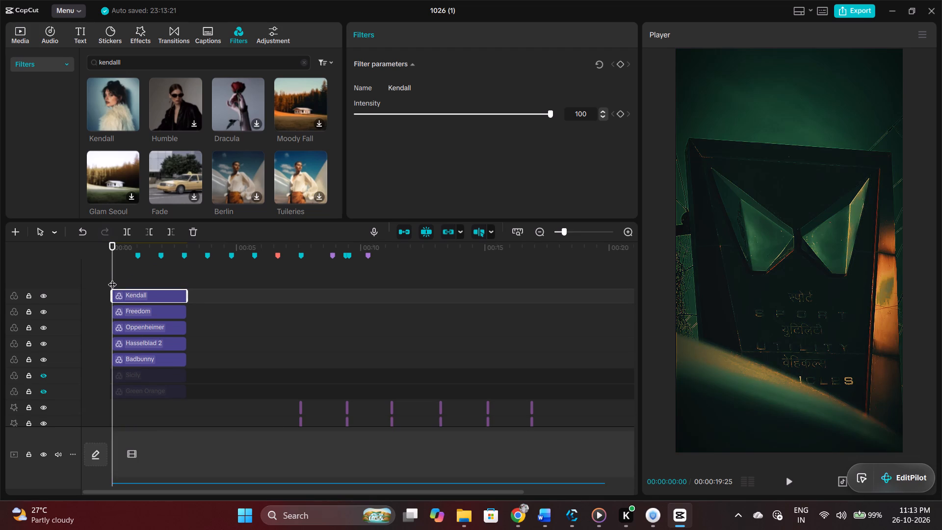
Search the filters for black panthar and place the Black Panther filter at the timeline start, on a new track above Kendall.
left_click_drag(121, 61, 90, 60)
left_click_drag(90, 60, 85, 59)
type("bl")
type("av")
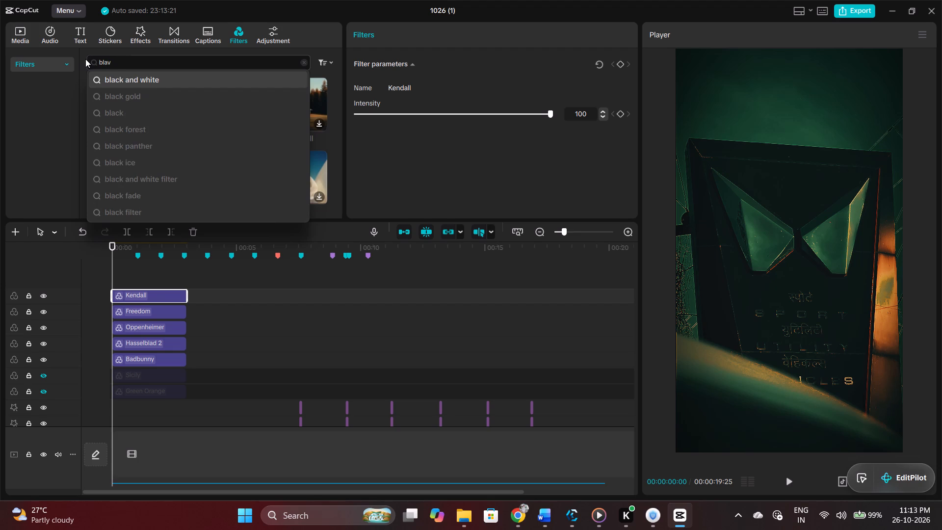
key("BackSpace")
type("ck p")
type("an")
type("thar")
key("Return")
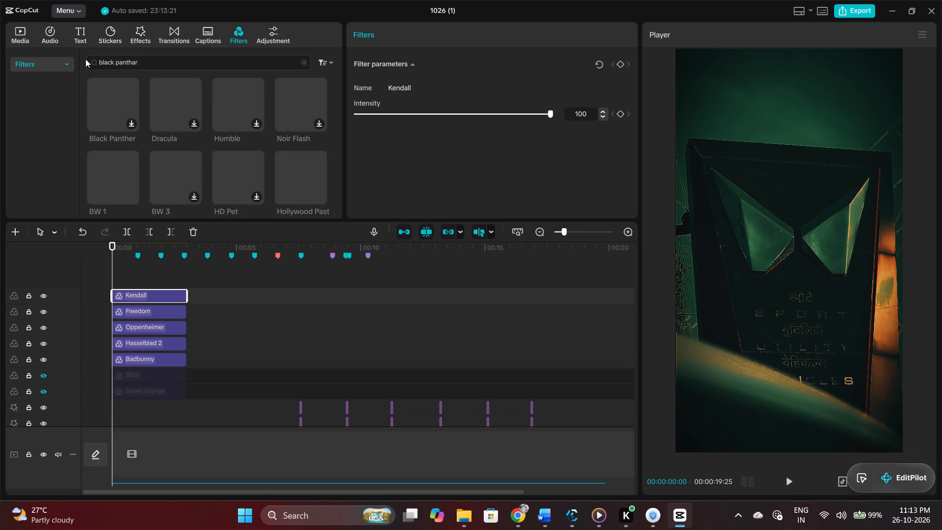
left_click_drag(108, 93, 124, 262)
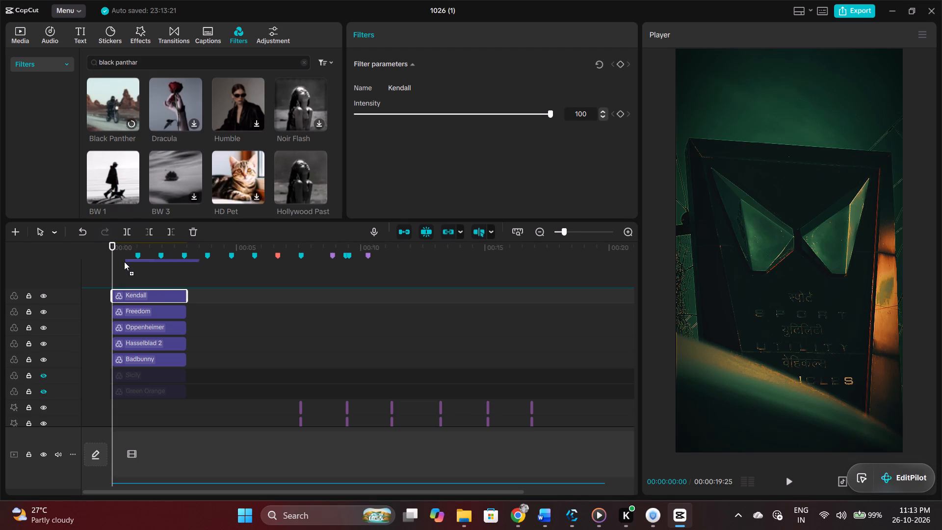
left_click_drag(124, 262, 115, 278)
Unhide the Sicily and Green Orange filter tracks.
scroll(183, 308, "down", 2)
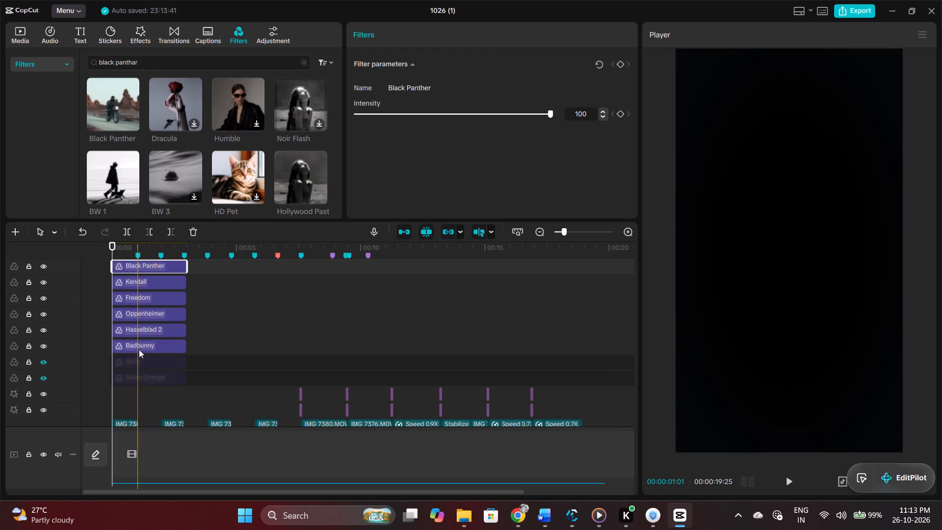
left_click(44, 360)
left_click(41, 379)
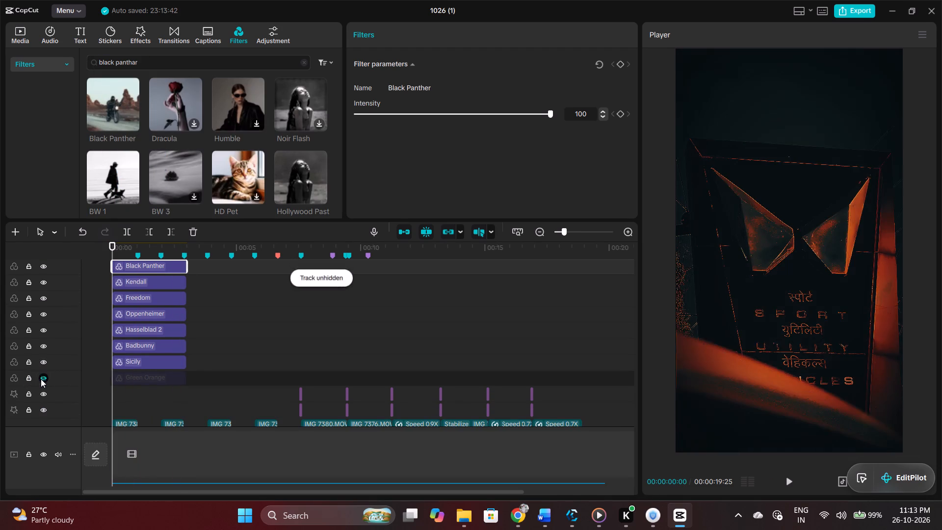
Select all eight stacked filters, from Green Orange to Black Panther, and set their intensity to 23.
left_click_drag(195, 381, 157, 264)
left_click(380, 113)
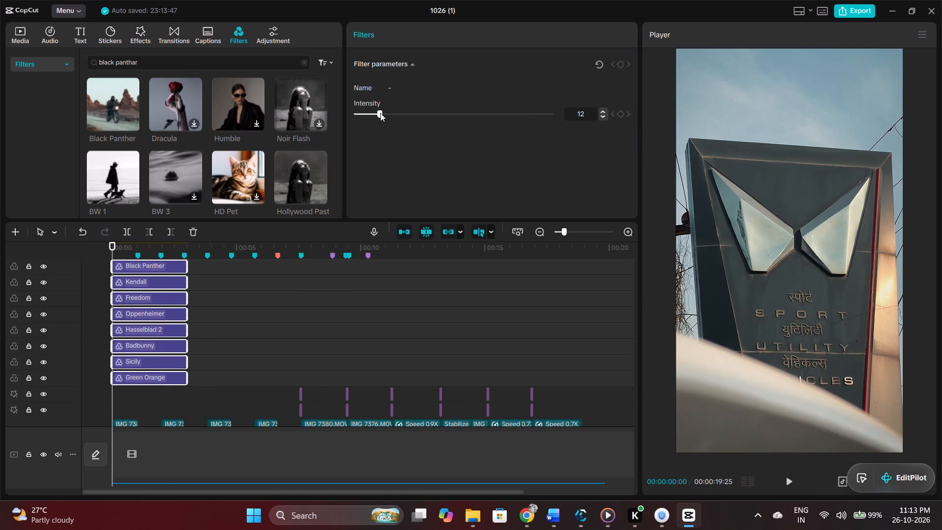
left_click(386, 112)
left_click(393, 112)
left_click(400, 114)
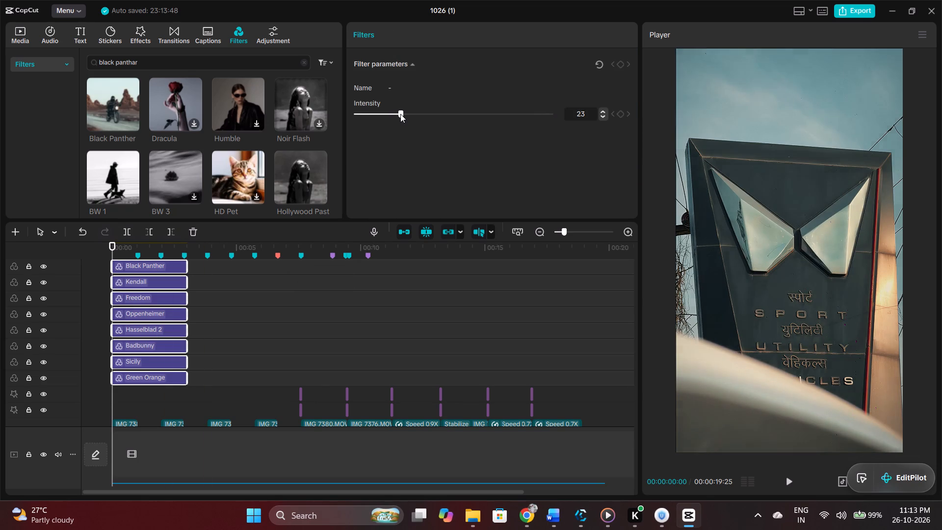
left_click(403, 114)
Play the video from the start to review the combined filter look on the opening clips.
left_click(130, 297)
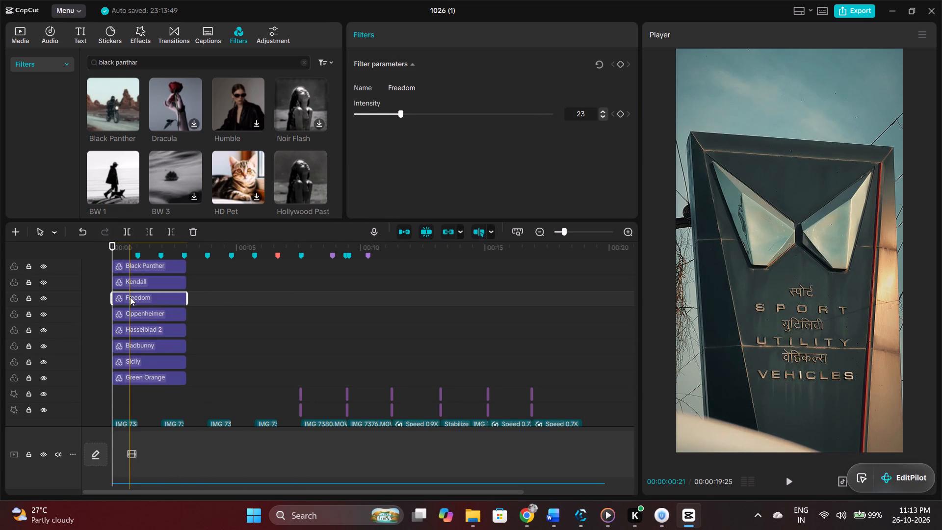
left_click(134, 310)
left_click(145, 332)
left_click(193, 331)
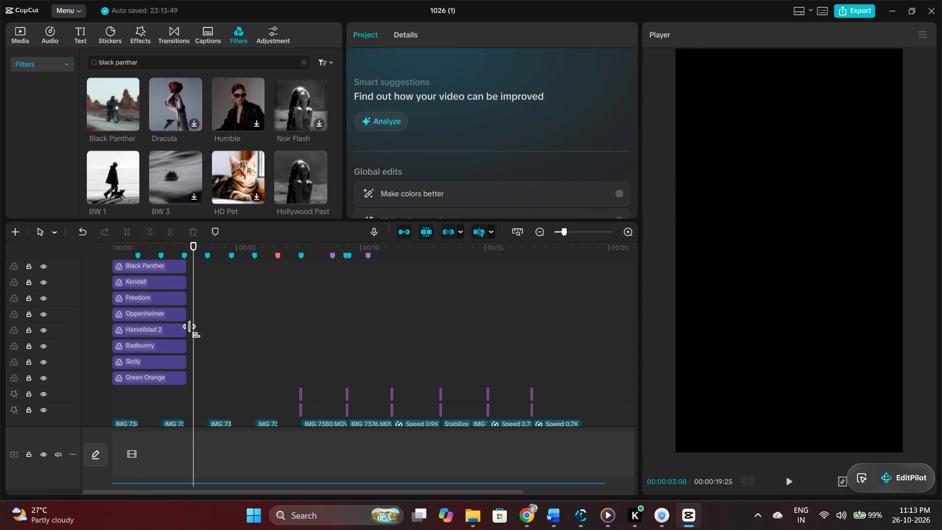
left_click_drag(193, 330, 61, 329)
key("space")
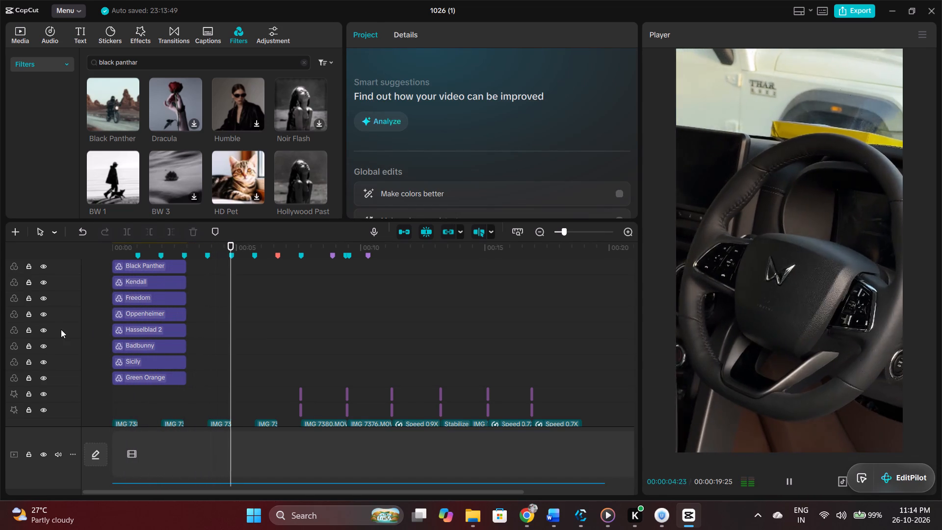
key("space")
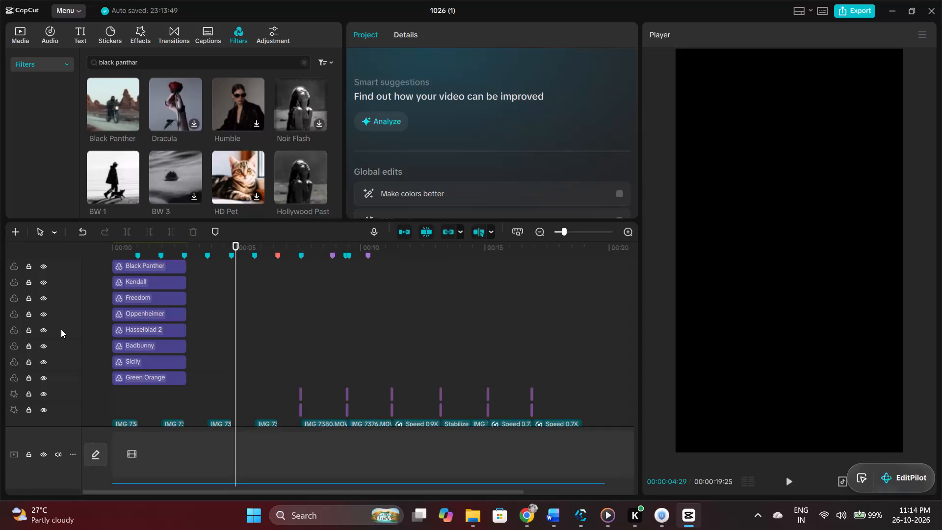
right_click(62, 329)
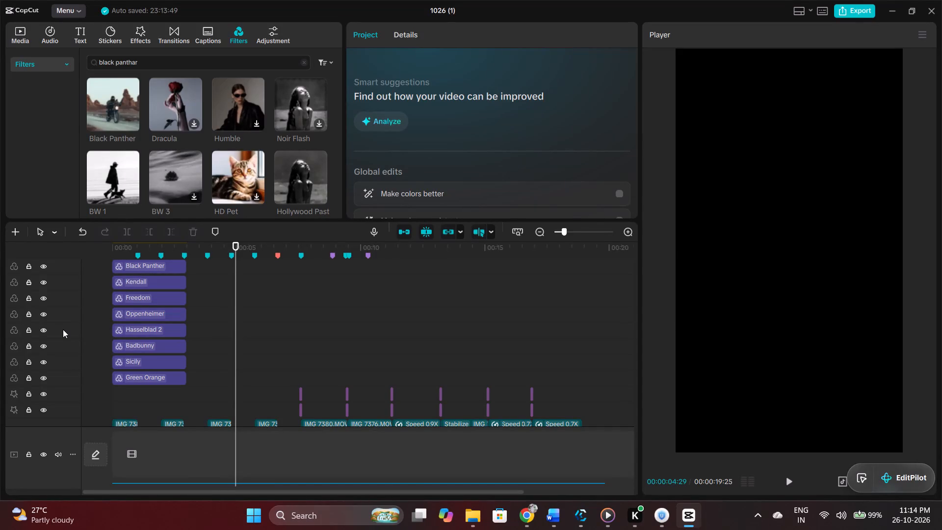
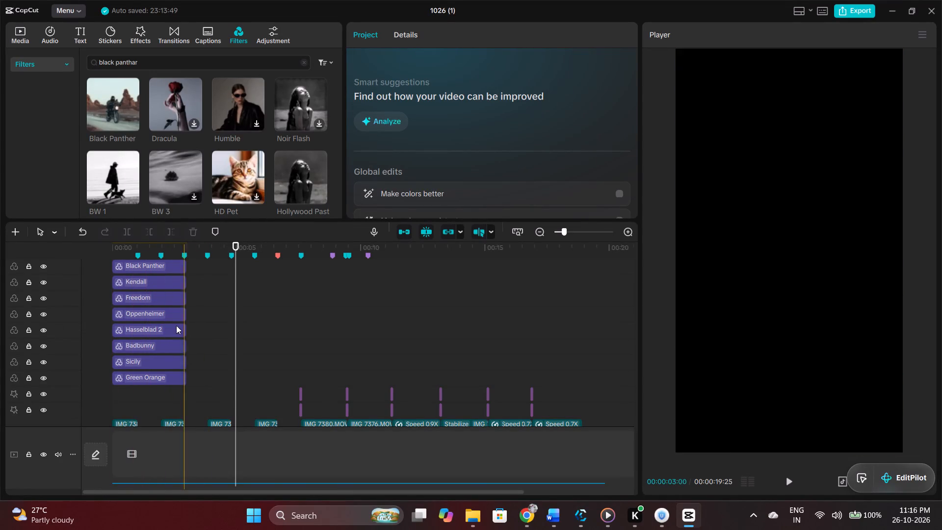
Select all eight stacked filters, from Green Orange to Black Panther, and extend them together to the end of the last video clip.
scroll(174, 293, "up", 3)
scroll(185, 346, "down", 2)
left_click_drag(174, 400, 166, 254)
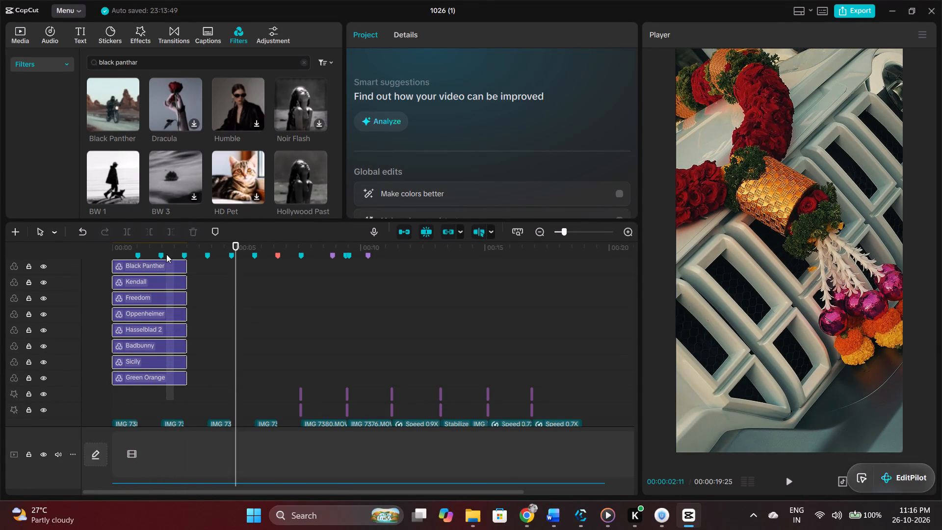
left_click_drag(189, 278, 211, 281)
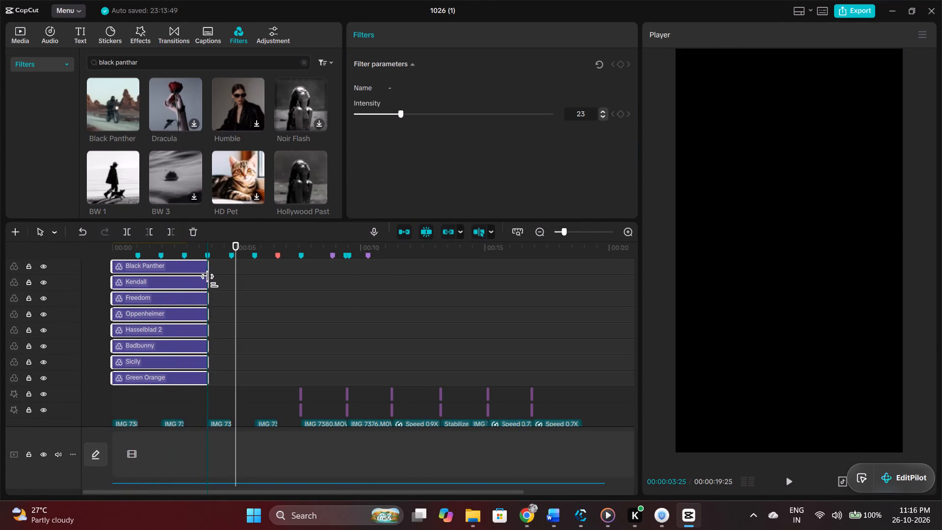
left_click_drag(211, 281, 584, 318)
Play the whole video from the start with the extended filters, and scrub over the opening clips to check the look.
left_click(104, 304)
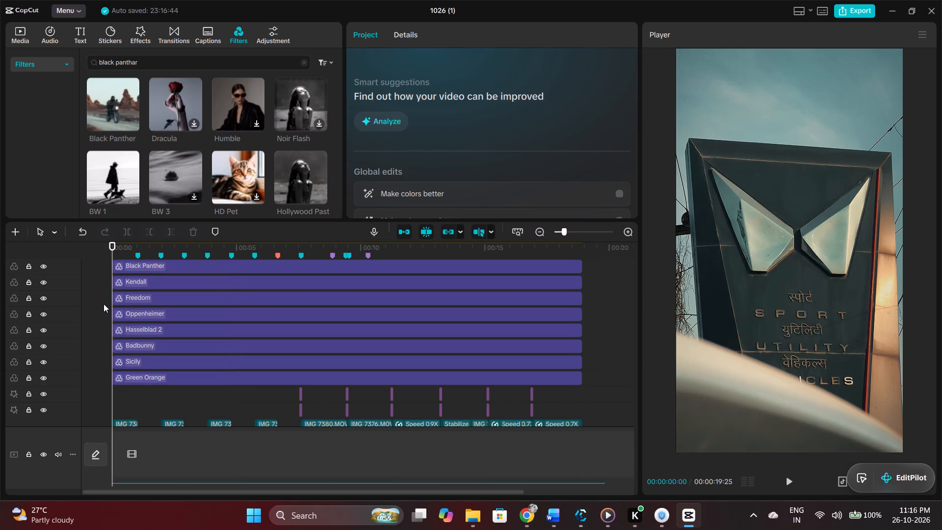
key("space")
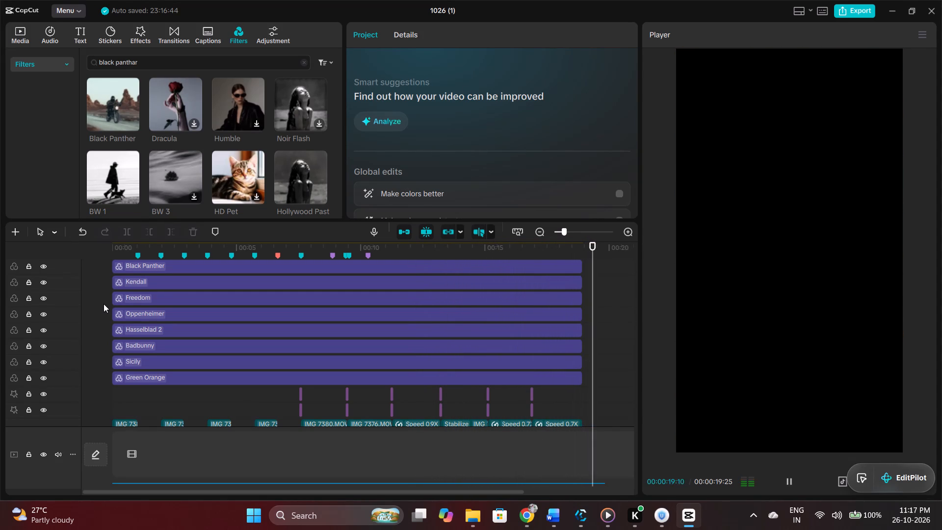
left_click(104, 304)
left_click_drag(111, 306, 214, 338)
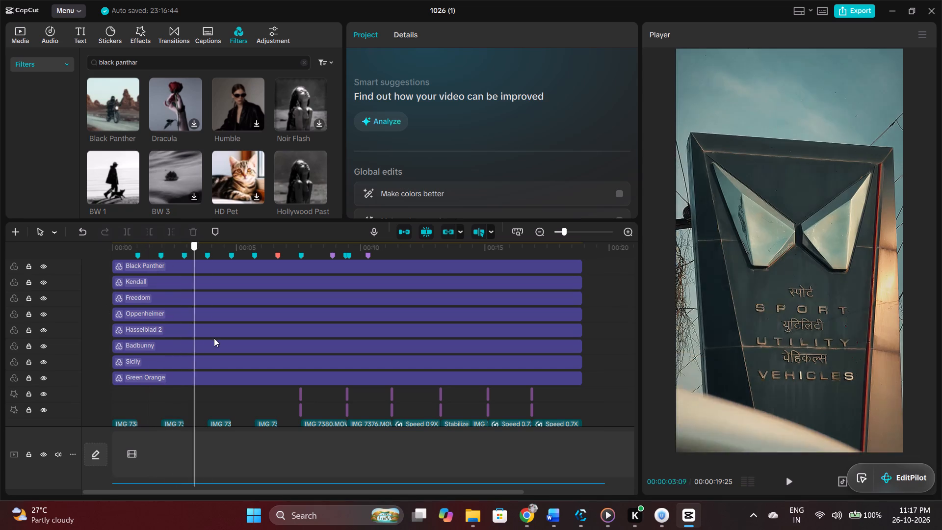
left_click_drag(214, 338, 124, 343)
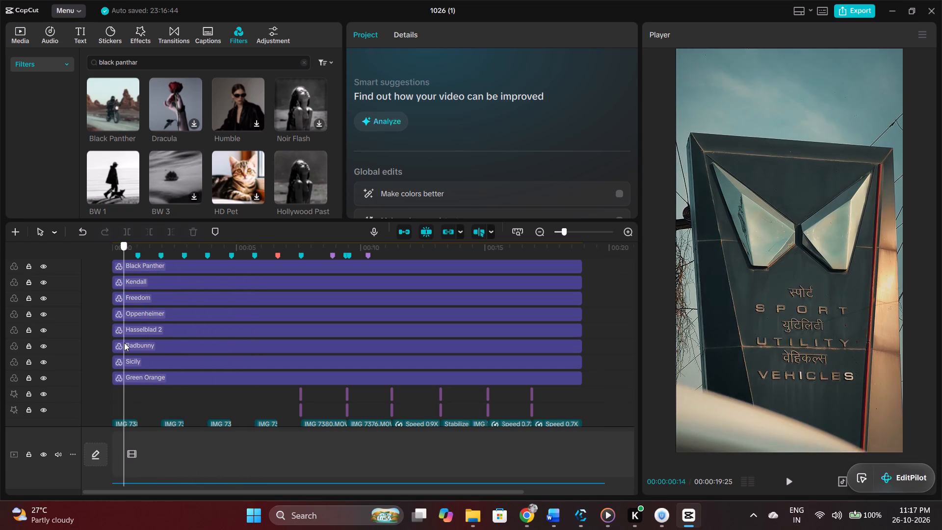
left_click_drag(124, 343, 141, 353)
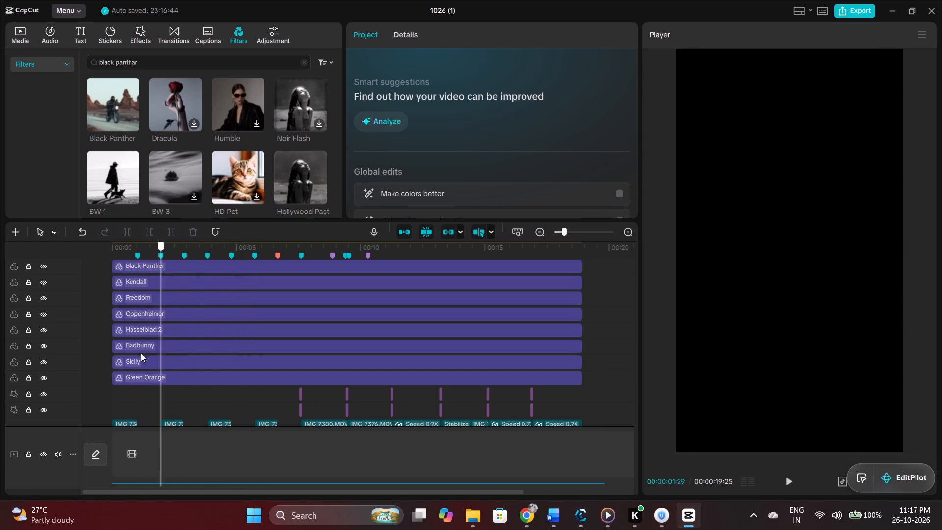
left_click_drag(141, 353, 50, 353)
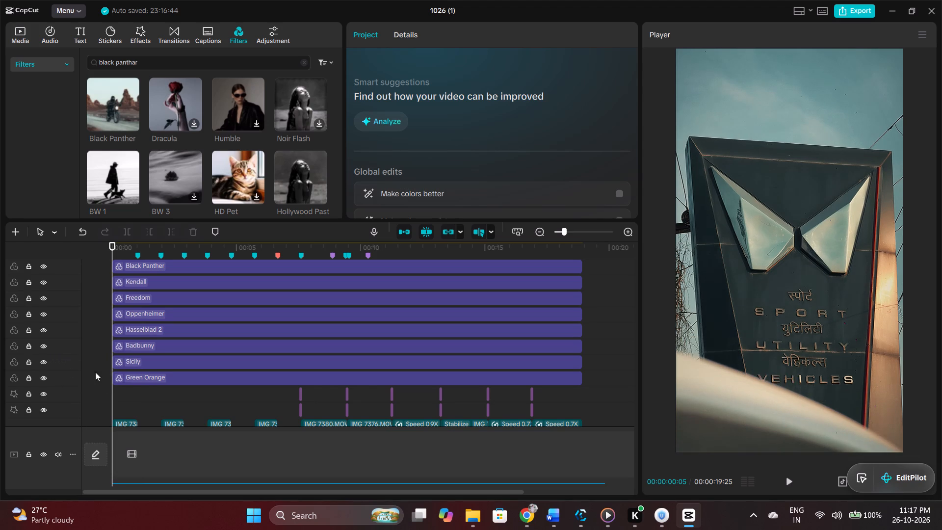
Hide the Sicily and Oppenheimer filter tracks.
left_click(42, 360)
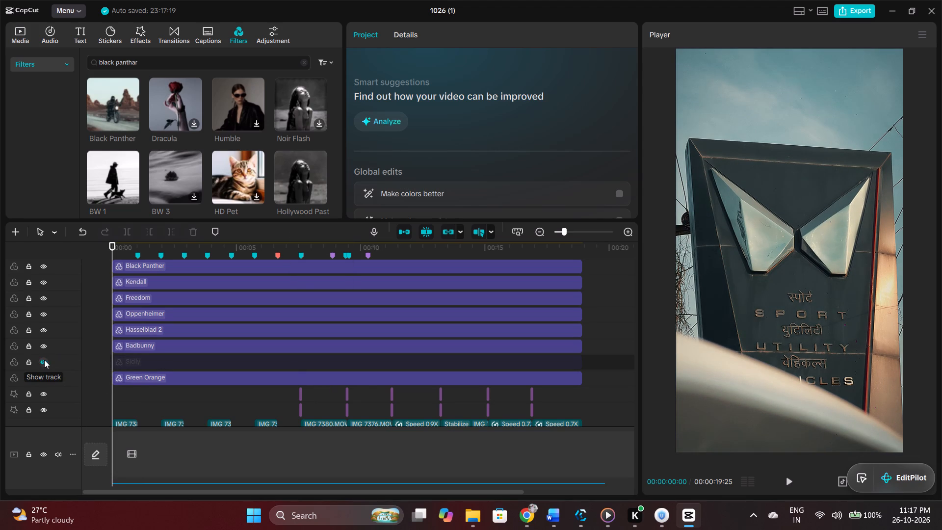
left_click(40, 312)
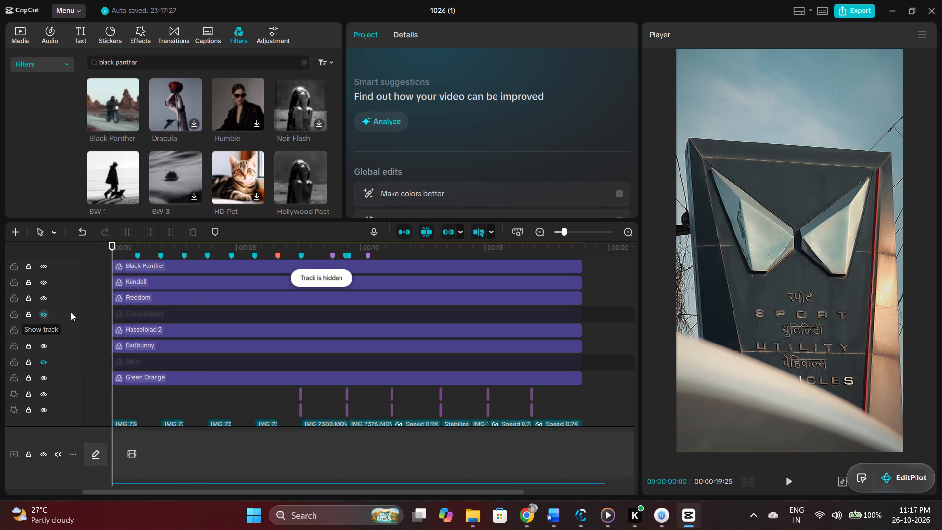
Play the video from the start to review the reduced filter stack, moving the EditPilot widget off the player and viewing full screen.
scroll(196, 318, "up", 10)
key("space")
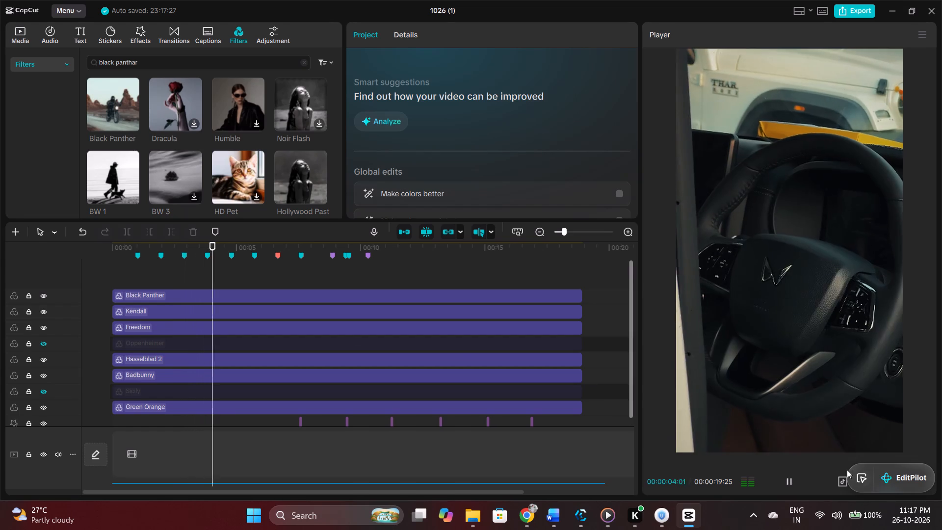
left_click_drag(865, 474, 485, 7)
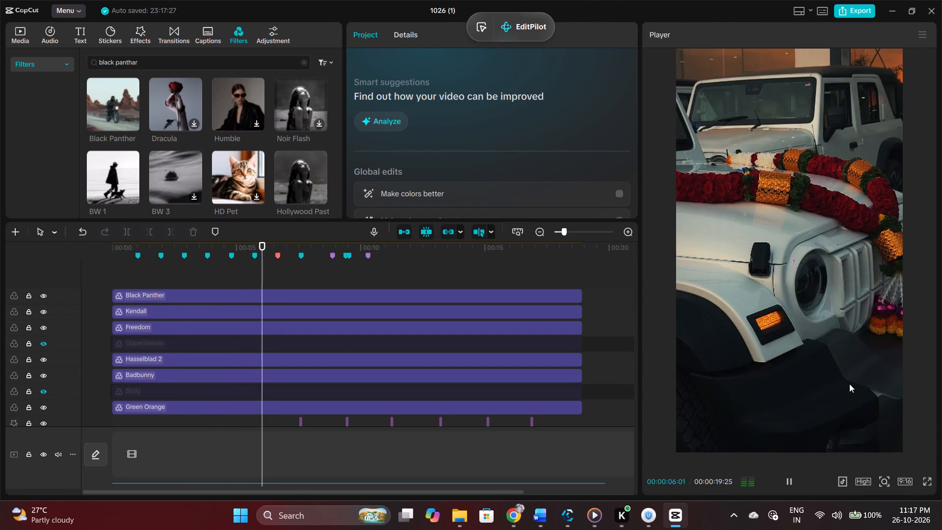
left_click(926, 481)
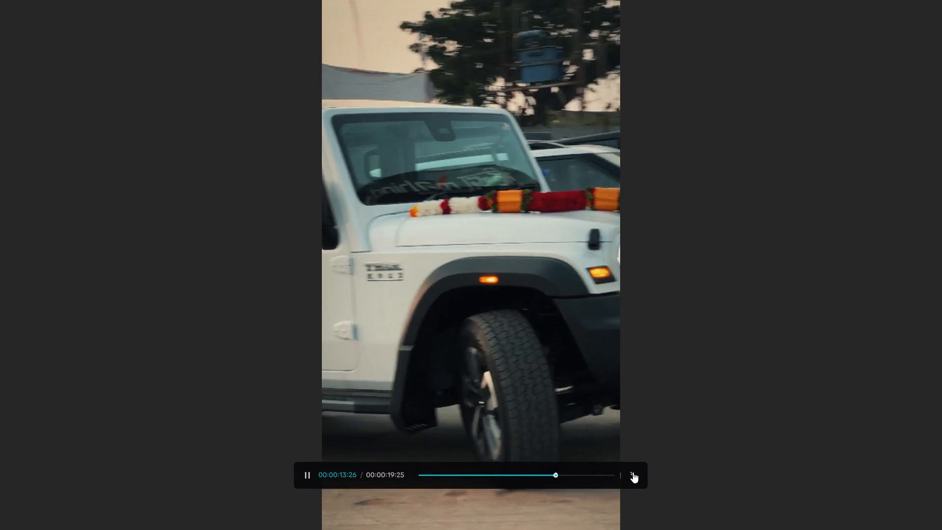
left_click(633, 472)
left_click(134, 276)
left_click_drag(133, 276, 60, 276)
Search the filters for cinamatic and place the Cinematic Blues filter at the timeline start, on a new track above Black Panther.
left_click_drag(140, 64, 68, 65)
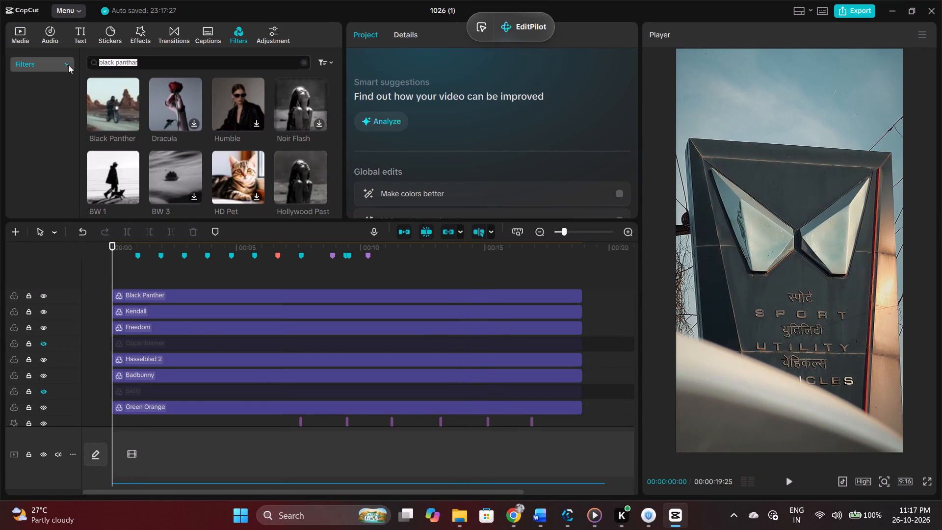
type("cinamatic")
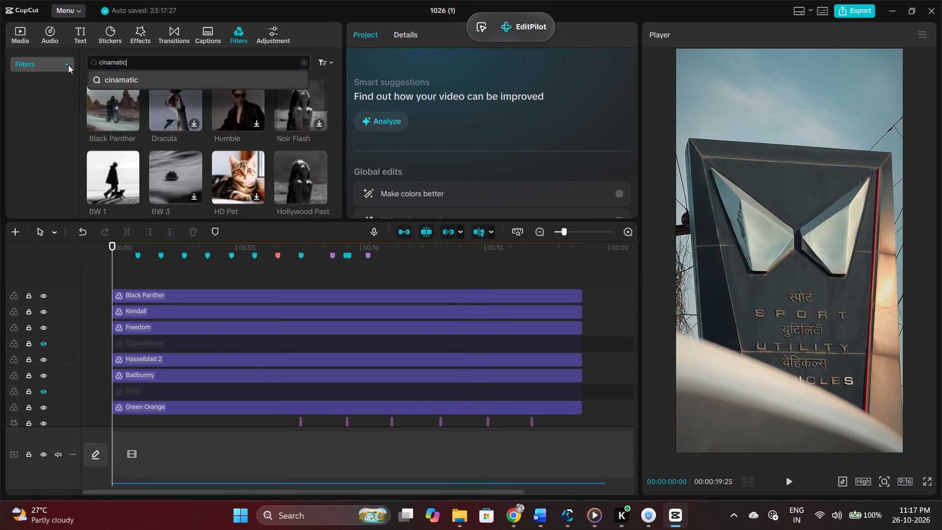
key("Return")
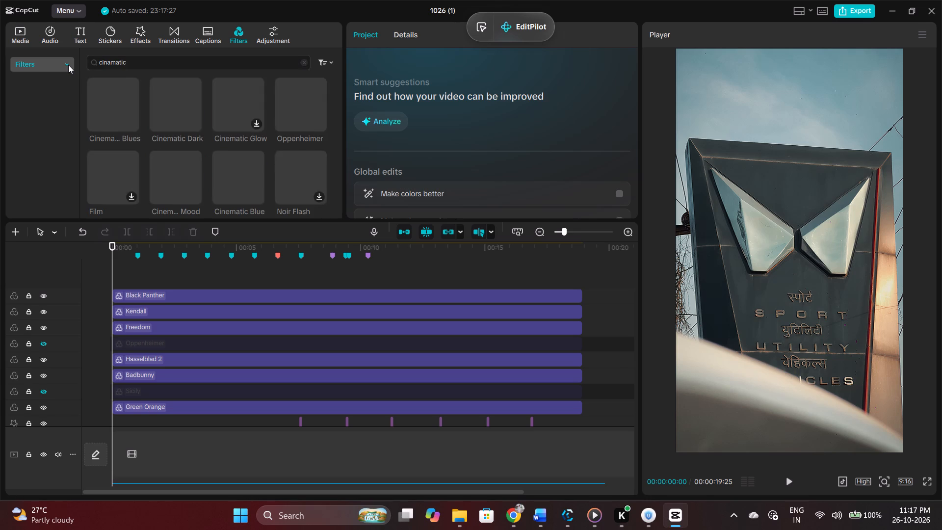
left_click_drag(97, 108, 107, 279)
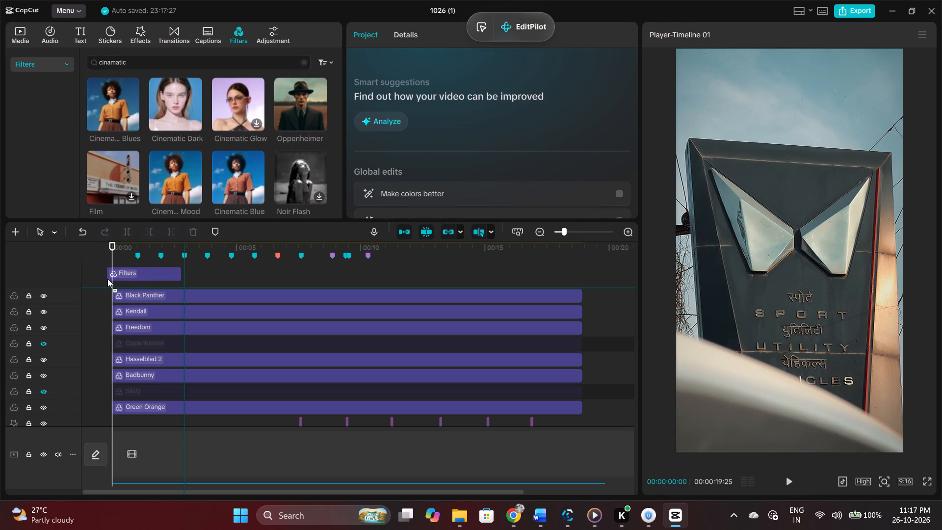
left_click_drag(107, 279, 114, 279)
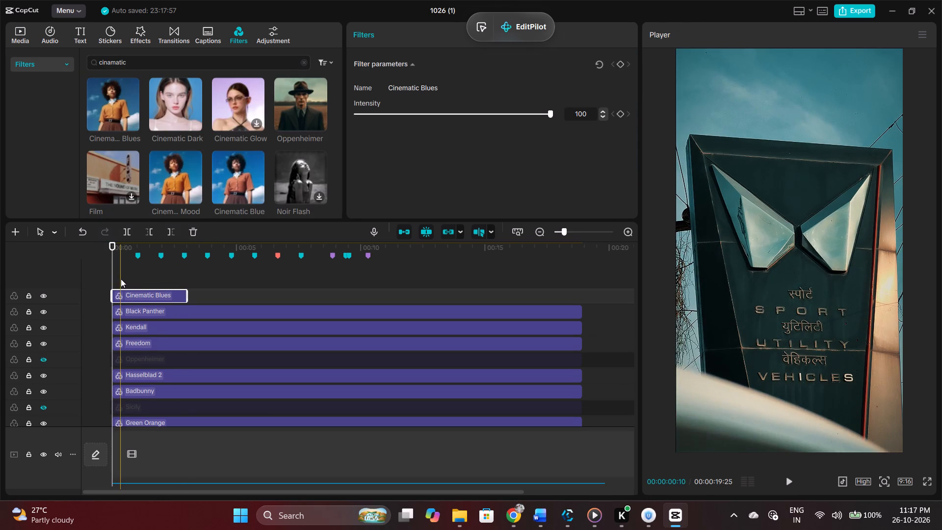
Briefly preview the Cinematic Blues filter on the opening clip and extend it to the end of the other filters.
left_click(112, 274)
key("space")
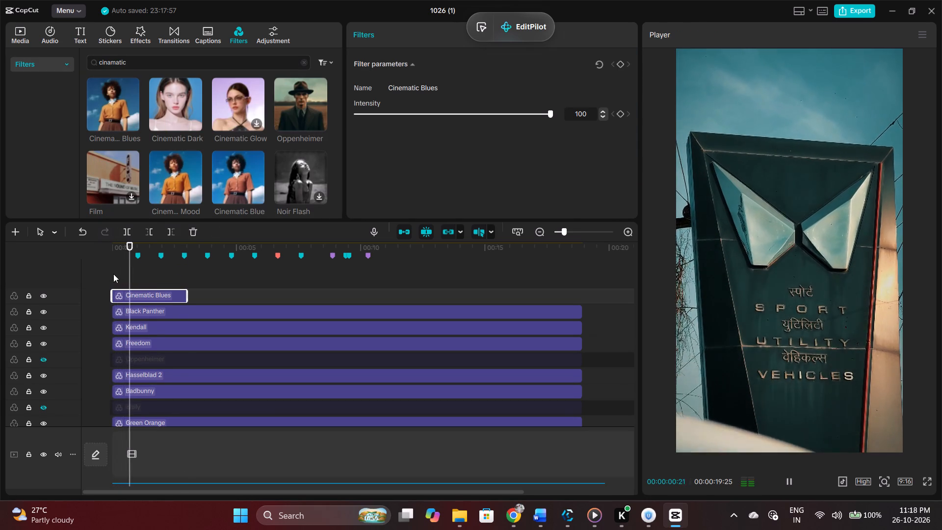
key("space")
left_click_drag(186, 297, 284, 315)
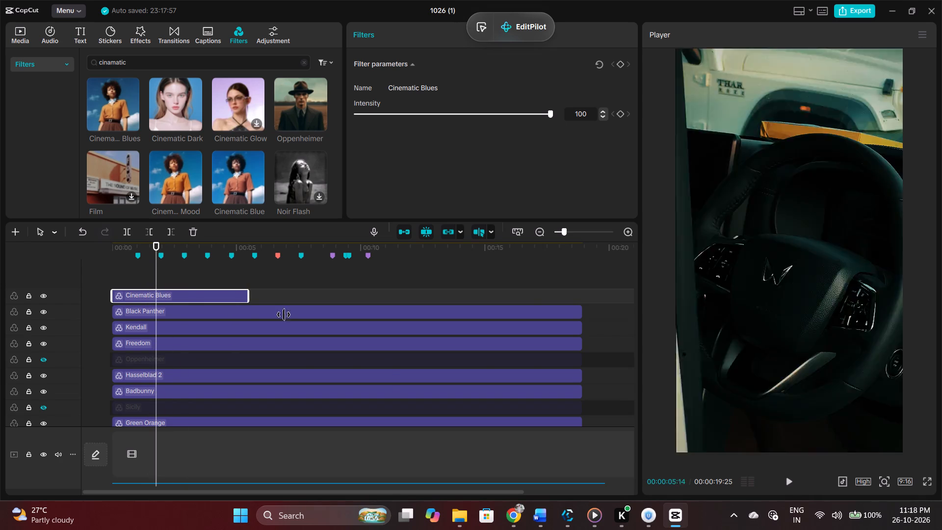
left_click_drag(284, 315, 585, 336)
Set the Cinematic Blues filter's intensity to 25 while previewing it on the playing clips.
key("space")
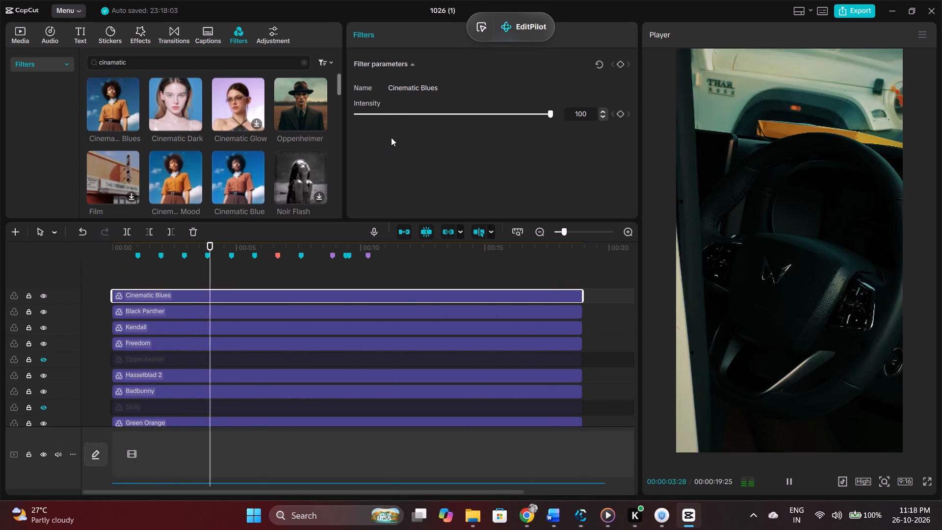
left_click(392, 113)
key("space")
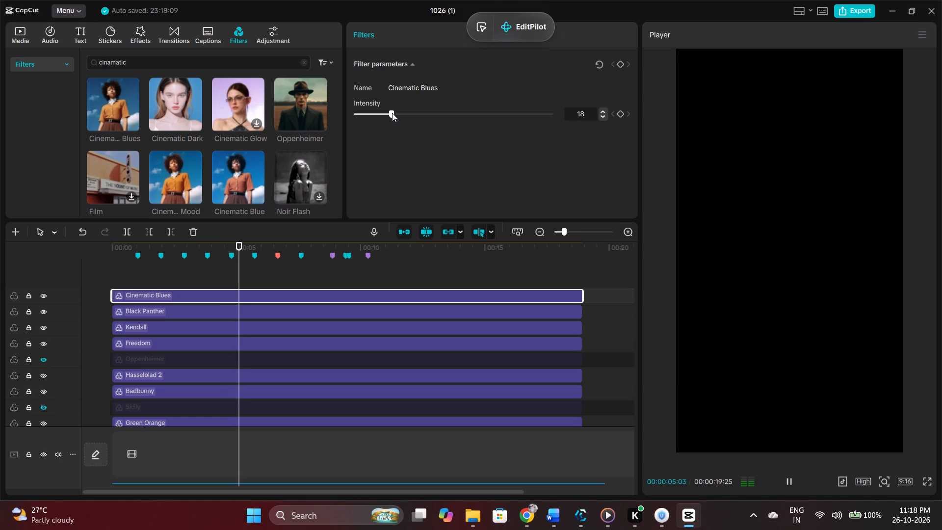
left_click(398, 113)
left_click(404, 112)
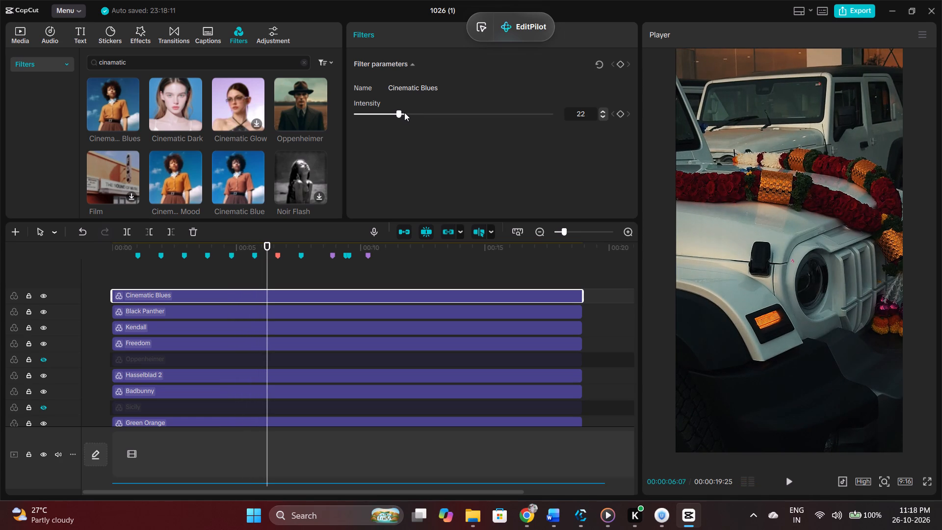
Play the rest of the video to review the Cinematic Blues look, and return the playhead to the start.
key("space")
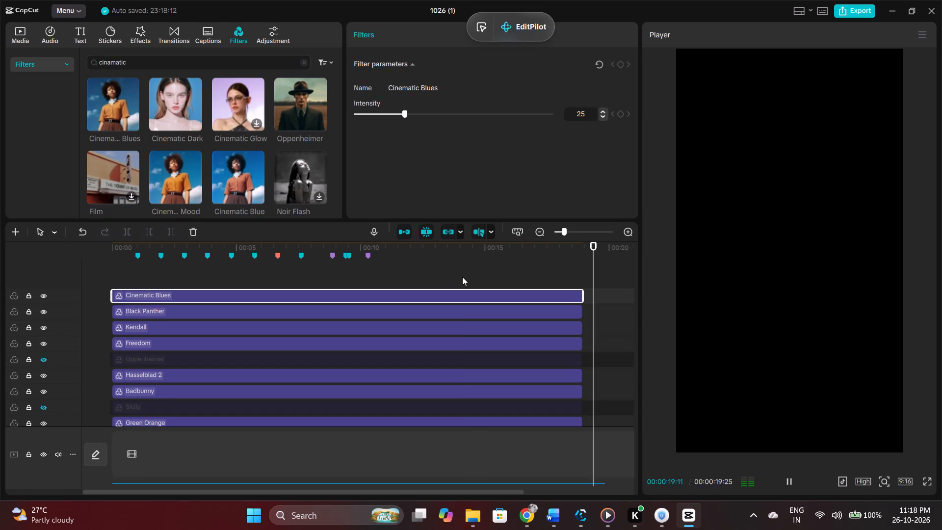
left_click(462, 277)
left_click_drag(462, 277, 102, 299)
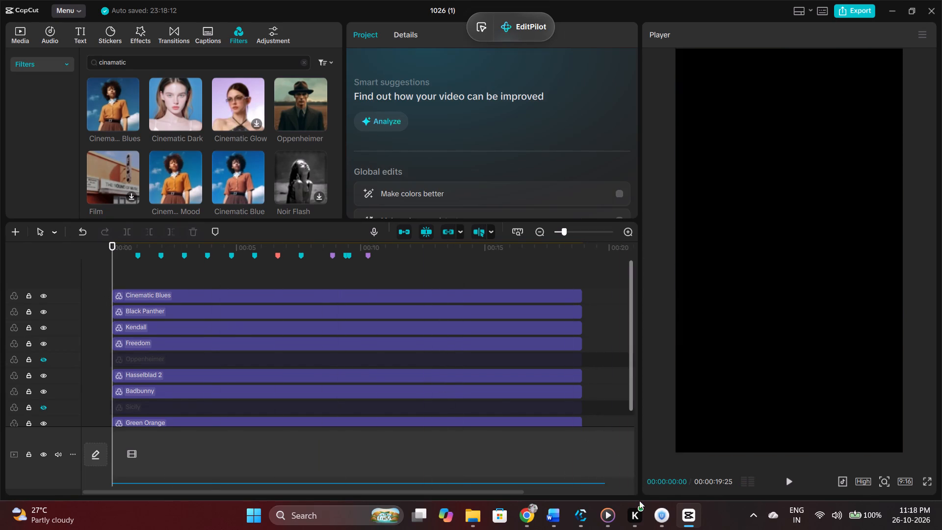